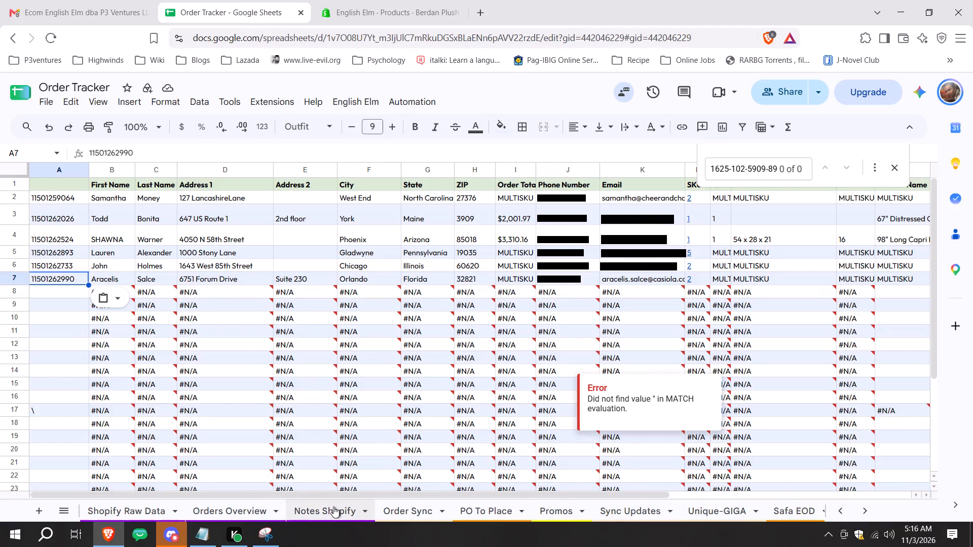
left_click(333, 506)
left_click(739, 183)
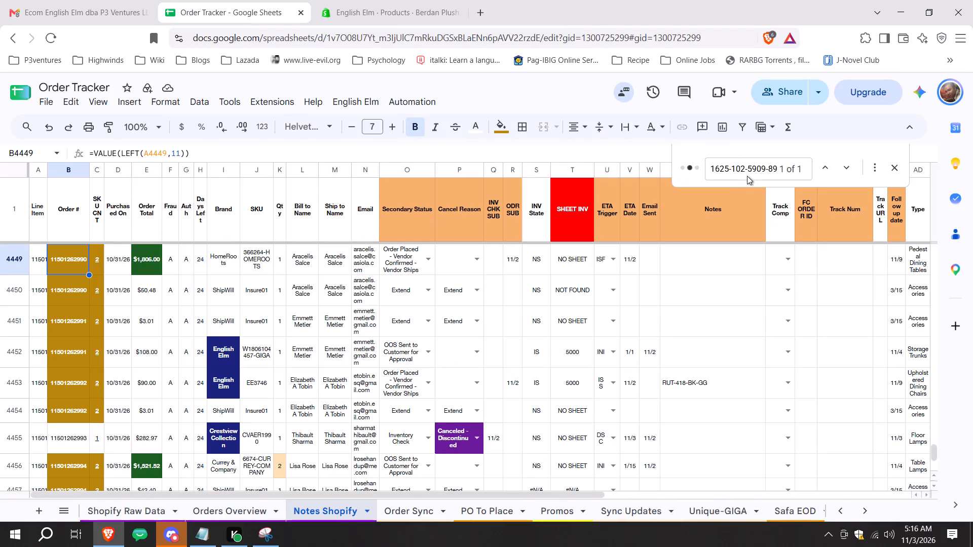
left_click(757, 161)
left_click(751, 170)
key("ctrl+a")
key("ctrl+v")
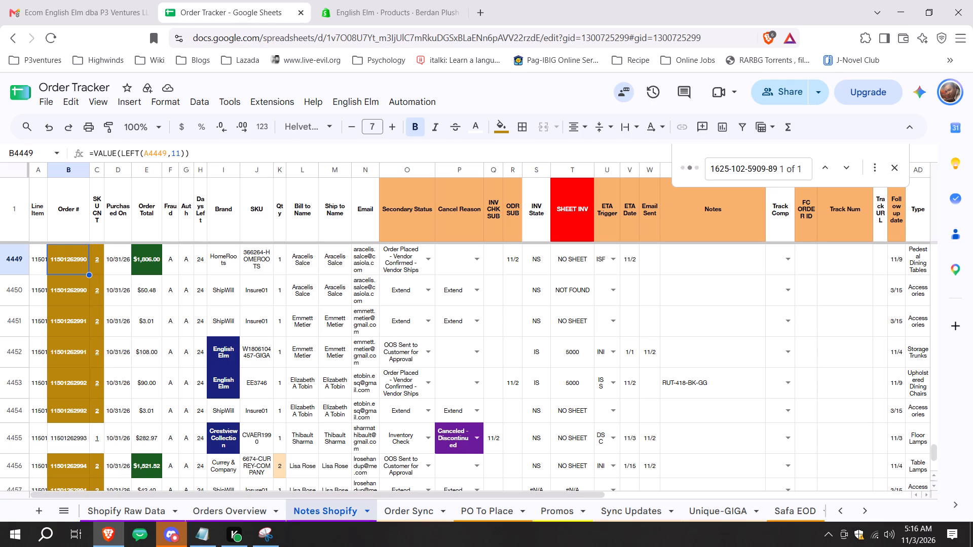
Open the search term of the order sheet's find box for editing.
left_click(737, 164)
left_click(738, 267)
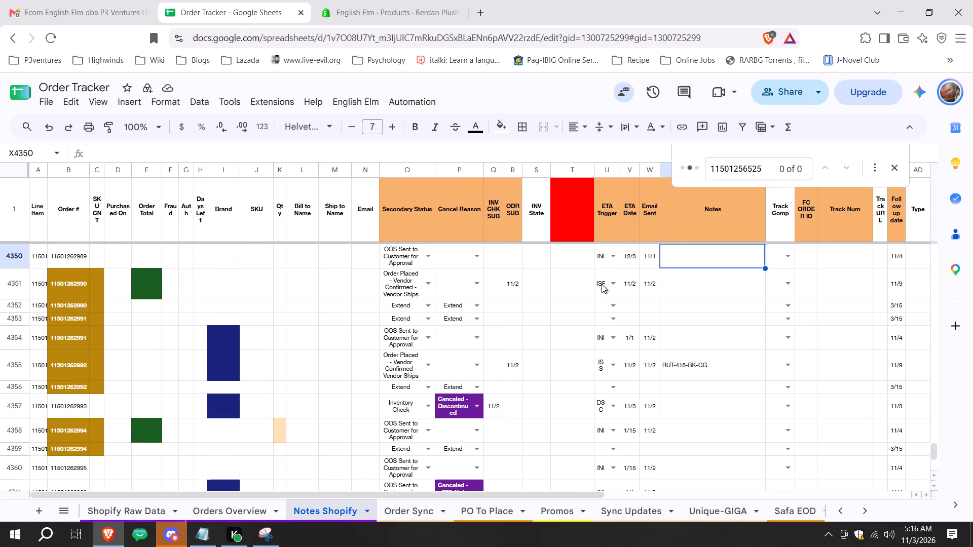
left_click(767, 165)
key("ctrl+a")
key("ctrl+v")
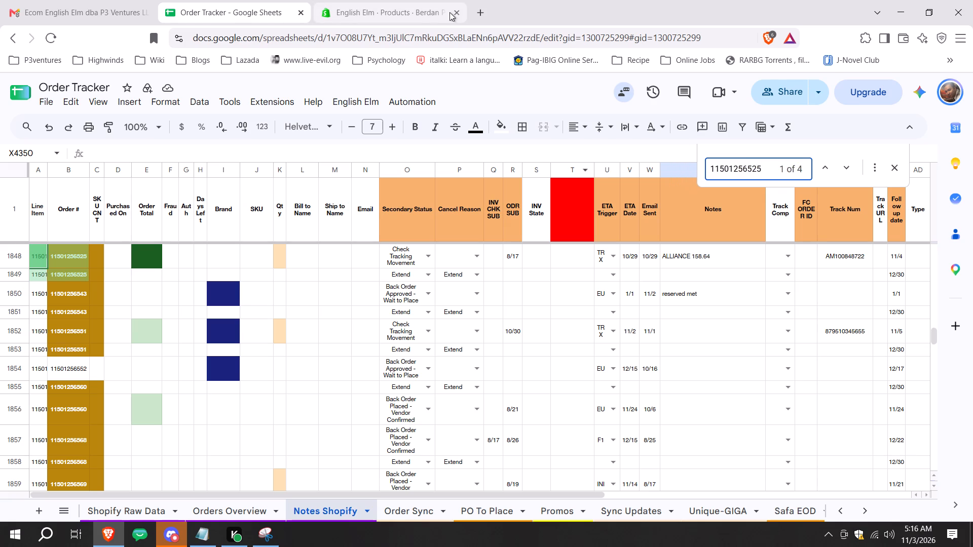
Open a new browser tab.
left_click(482, 0)
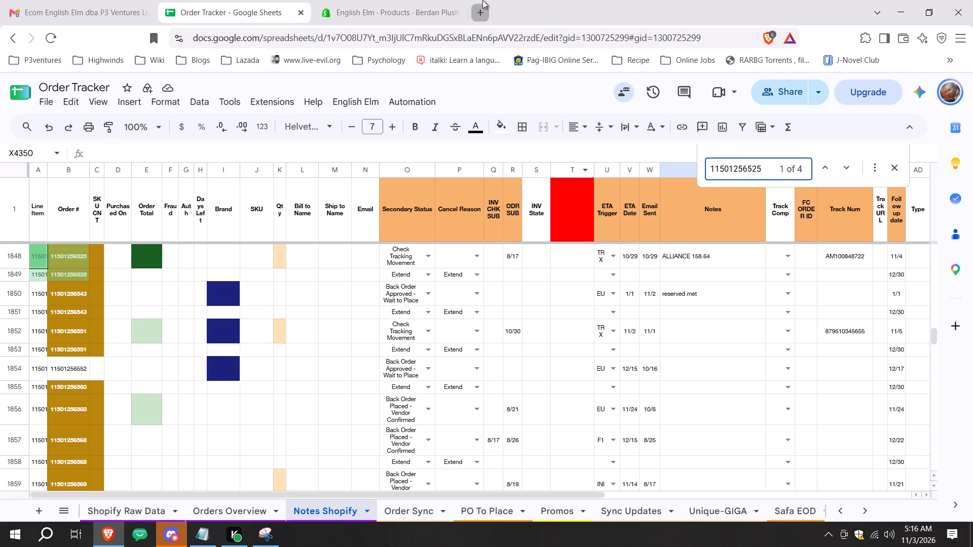
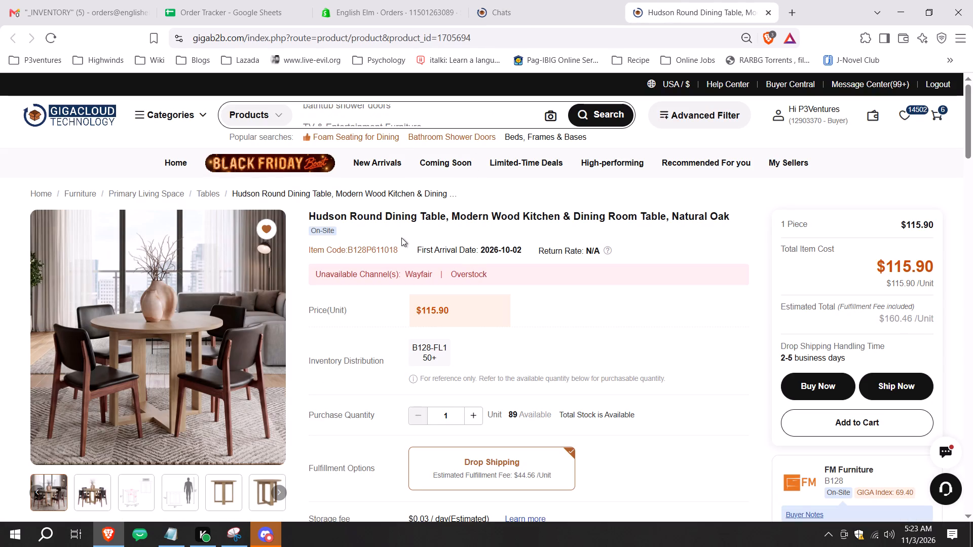
Search the Order Tracker's Notes Shopify sheet for the round dining table's item code B128P611018 and select the matching row's order number.
left_click_drag(401, 238, 349, 251)
key("ctrl+c")
left_click(222, 0)
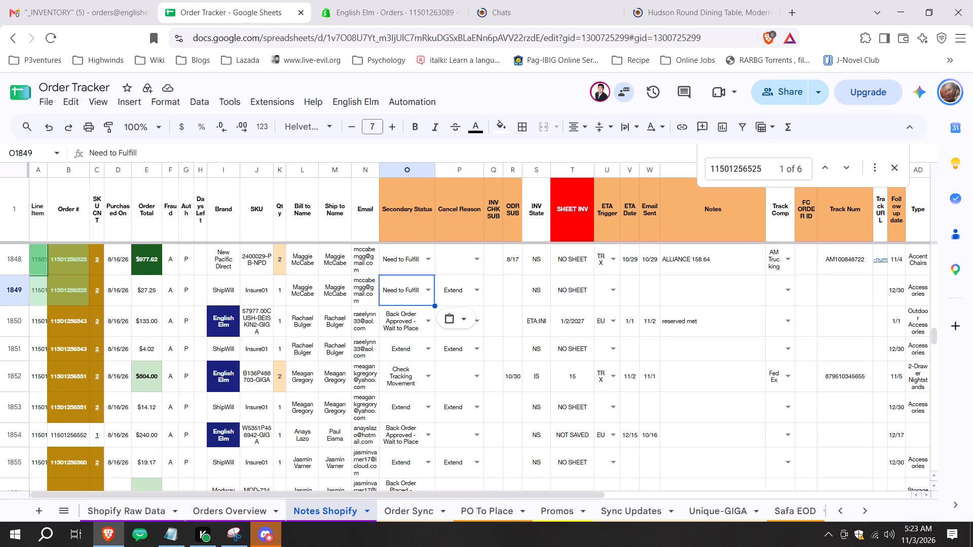
left_click(759, 171)
key("ctrl+a")
key("ctrl+v")
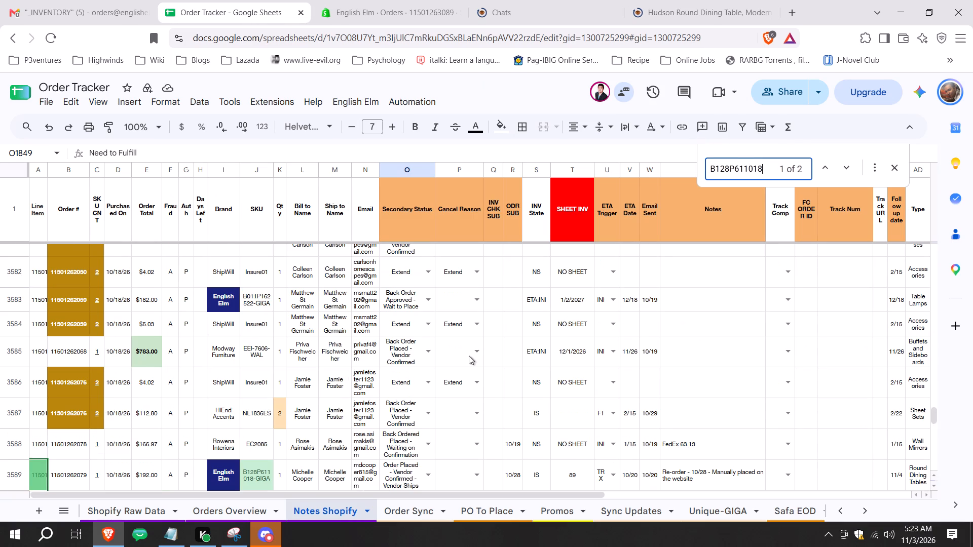
left_click(70, 467)
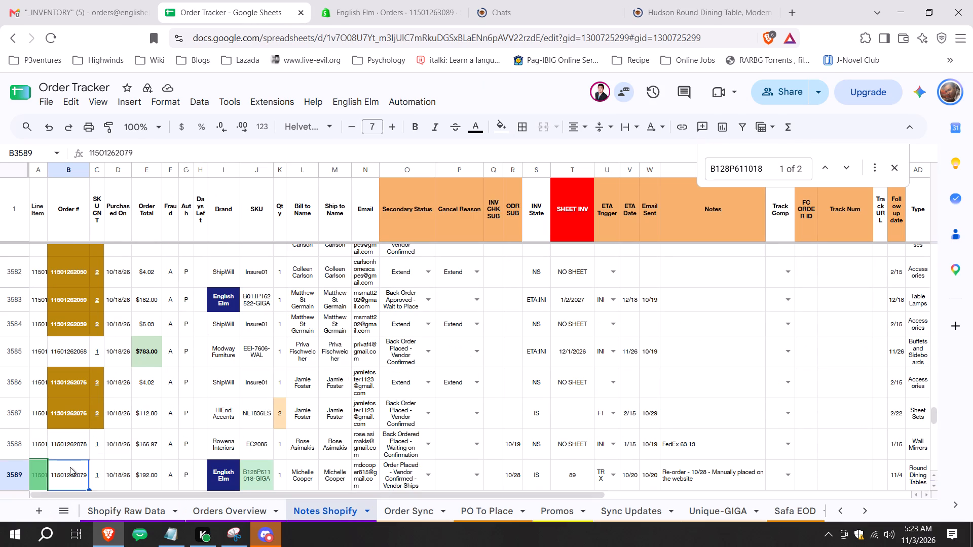
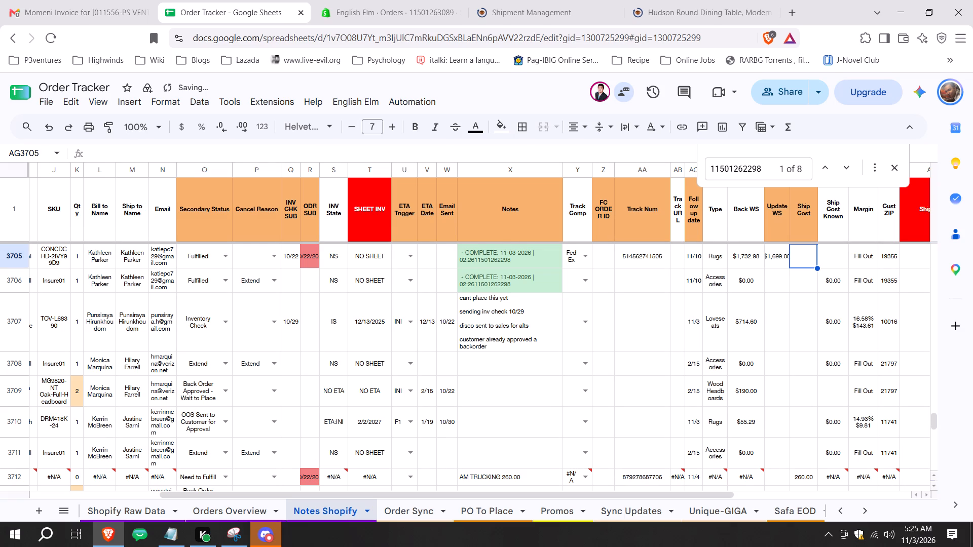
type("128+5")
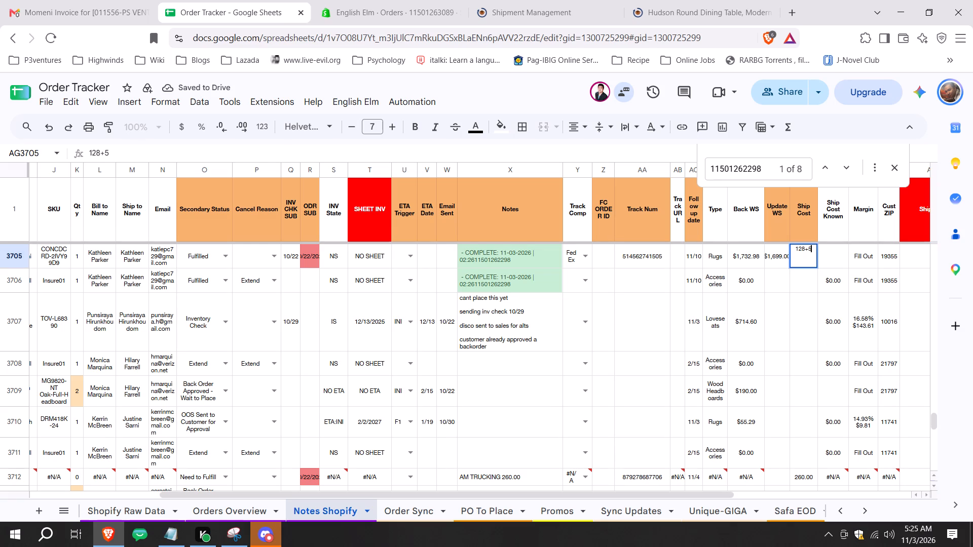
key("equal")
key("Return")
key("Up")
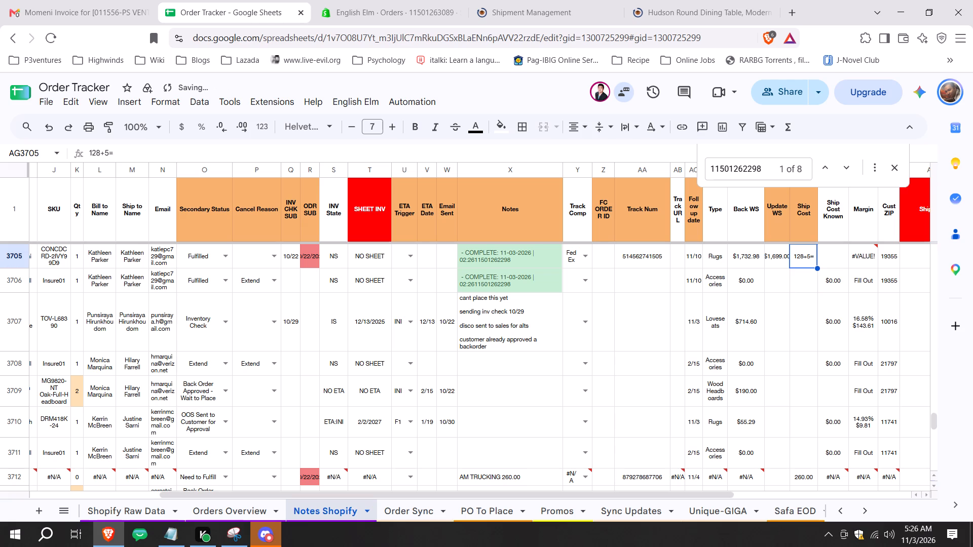
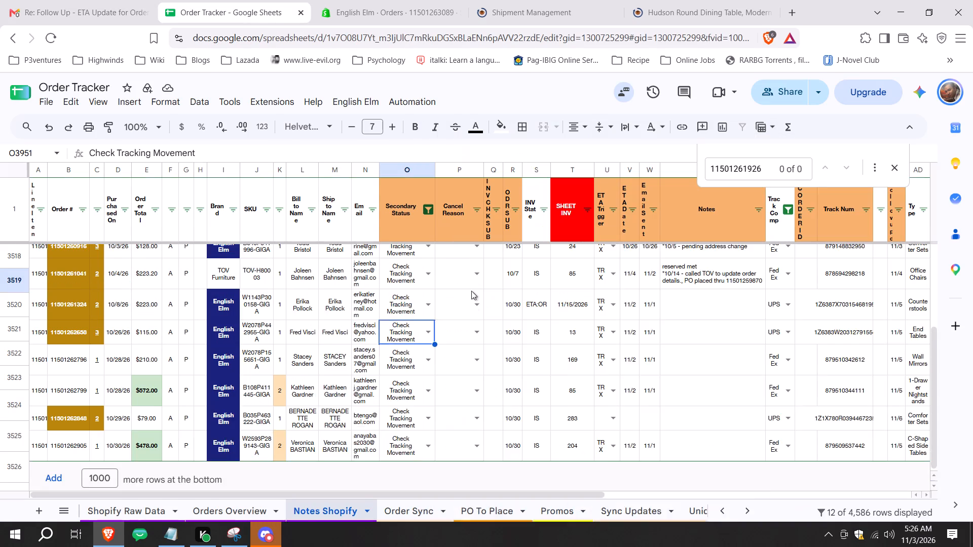
Check which tracking movement values the UPS/FEDEX column's filter includes in the Notes Shopify sheet.
scroll(554, 362, "up", 4)
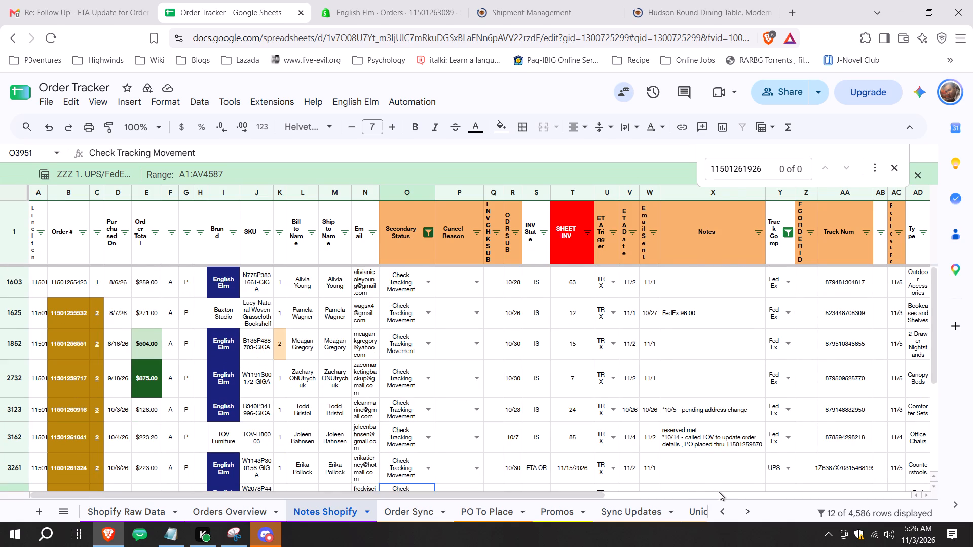
left_click(722, 492)
left_click(787, 239)
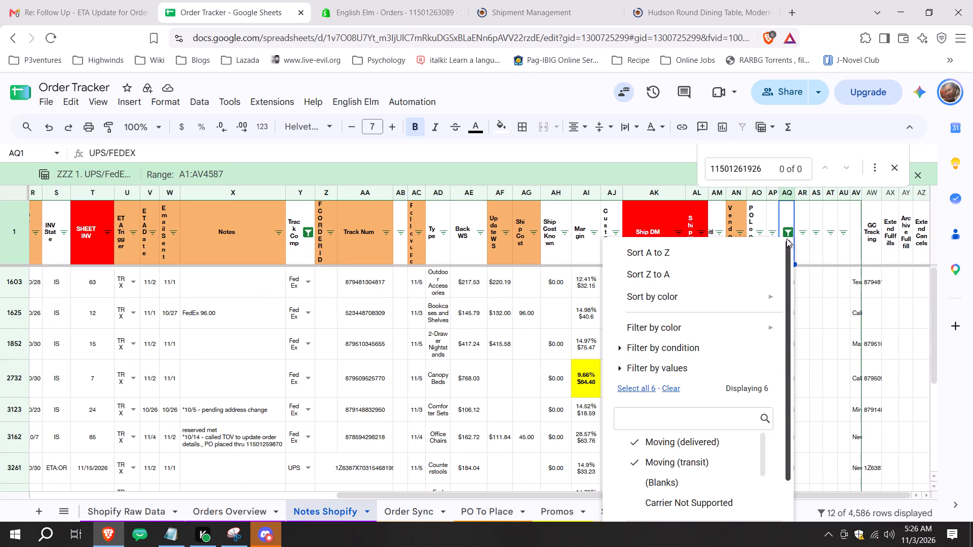
left_click(321, 497)
left_click(429, 286)
scroll(413, 351, "down", 4)
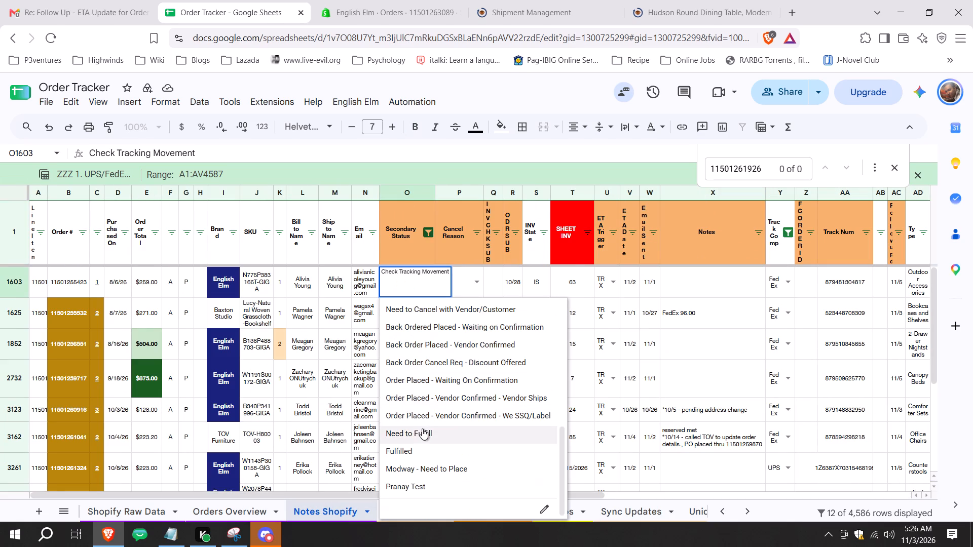
Set the Secondary Status of the first filtered order to Need to Fulfill and fill it down through all filtered rows.
left_click(422, 428)
key("ctrl+shift+Down")
key("ctrl+d")
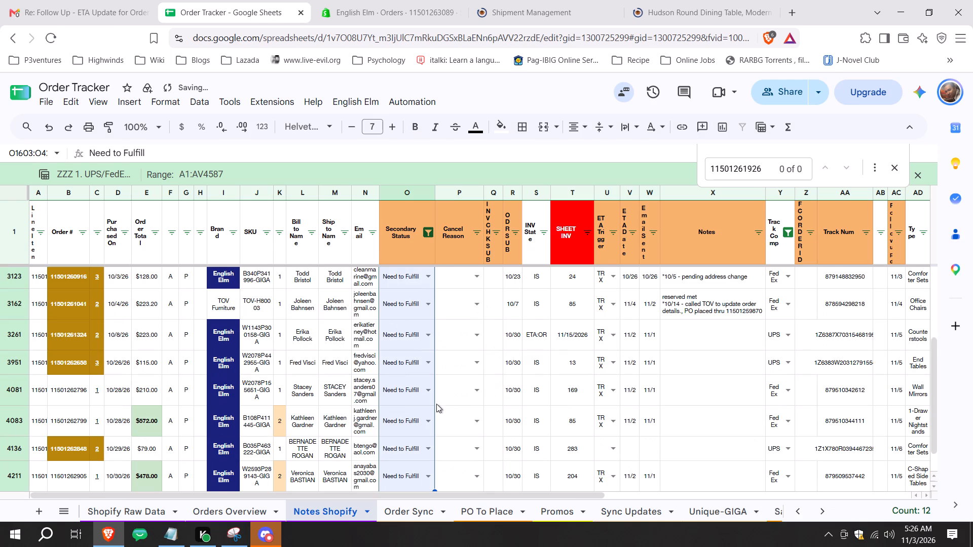
Set the follow-up date in column AC of the first filtered order to 11/6/2026 and fill it down through all filtered rows.
scroll(773, 397, "up", 10)
left_click(886, 283)
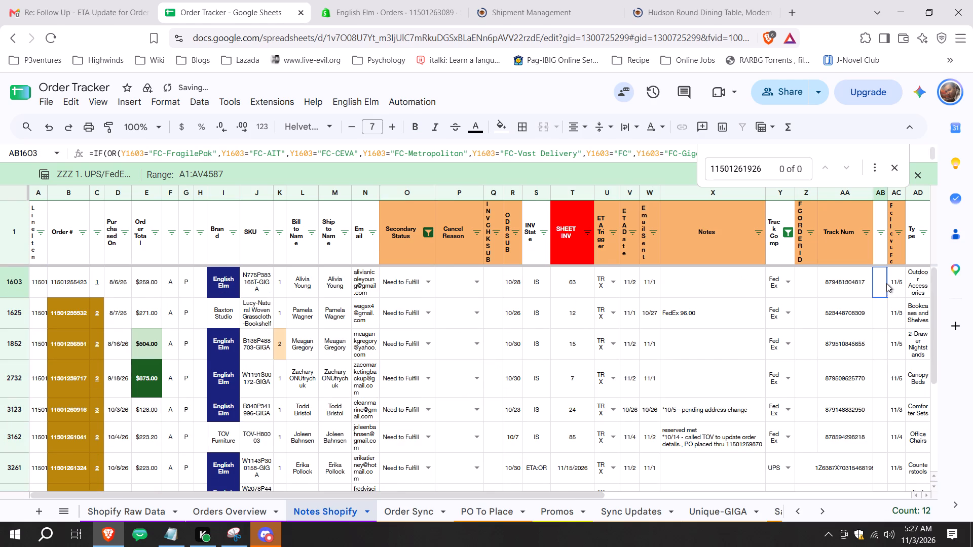
double_click(892, 280)
left_click(891, 356)
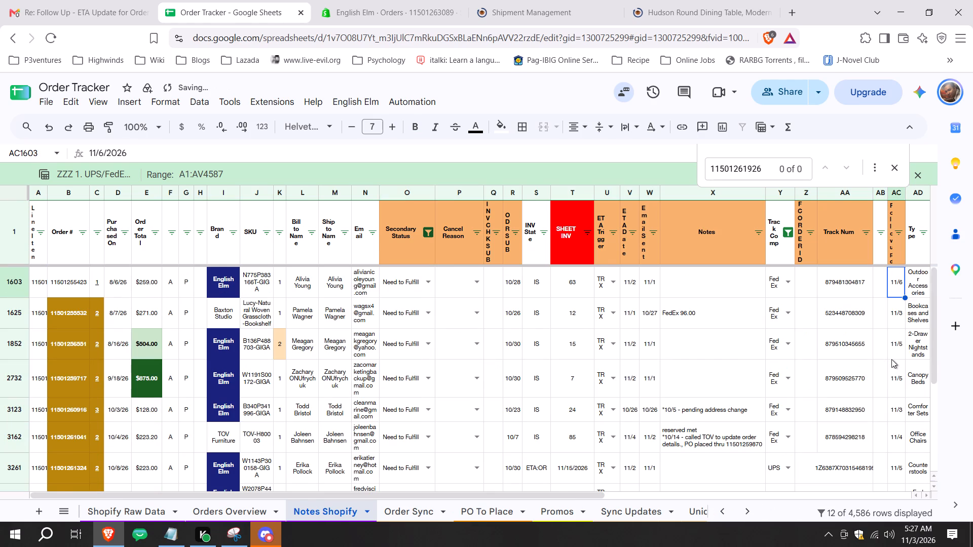
key("ctrl+shift+Down")
key("ctrl+d")
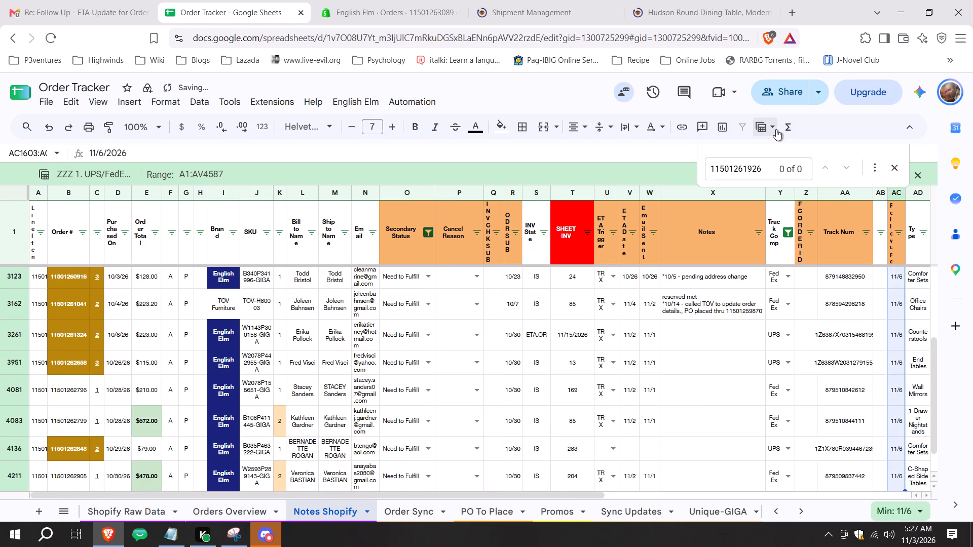
Switch the Notes Shopify sheet to the ZZZ 1e. Noble House Tracking filter view and look through its orders.
left_click(774, 129)
scroll(532, 242, "down", 3)
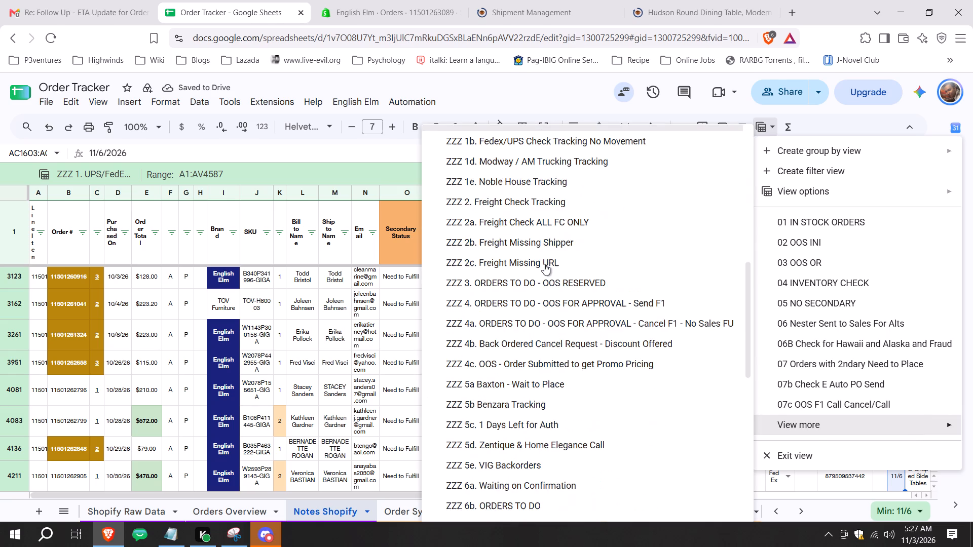
scroll(592, 242, "up", 1)
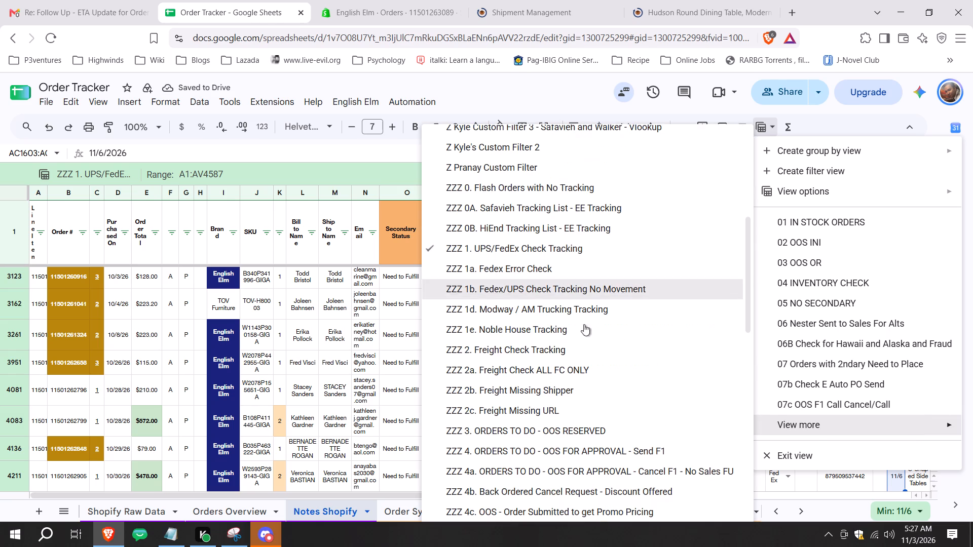
left_click(595, 334)
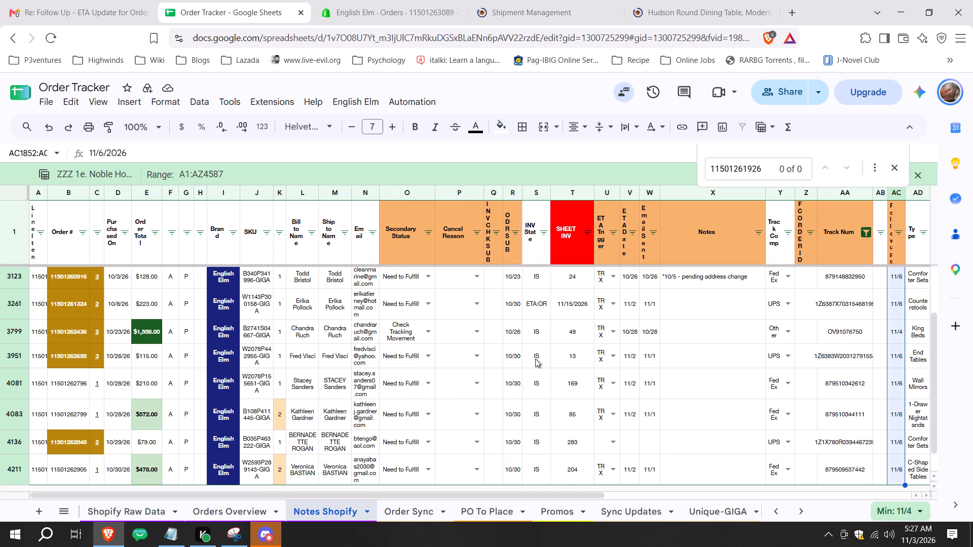
scroll(518, 375, "up", 3)
scroll(574, 394, "up", 4)
scroll(806, 361, "down", 7)
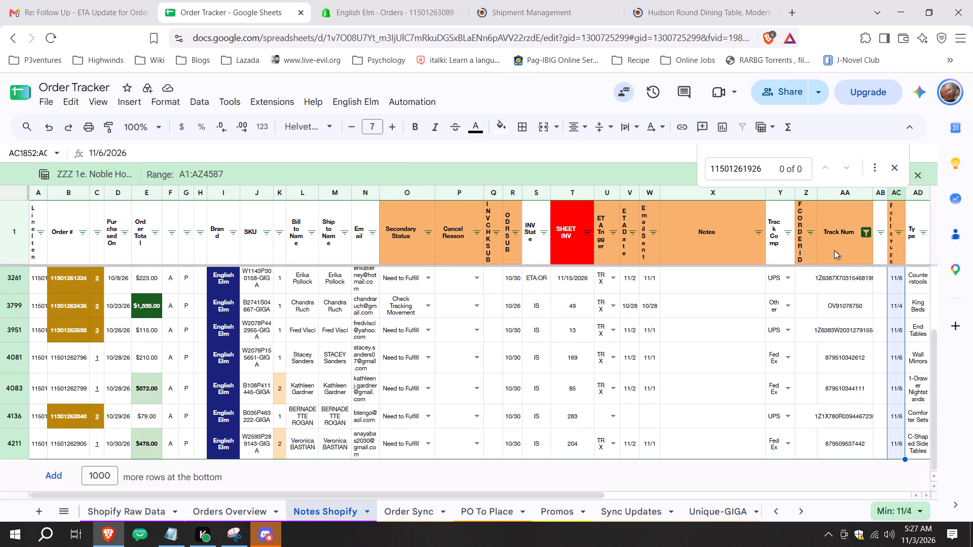
Open the list of saved filter views for the Notes Shopify sheet.
left_click(753, 130)
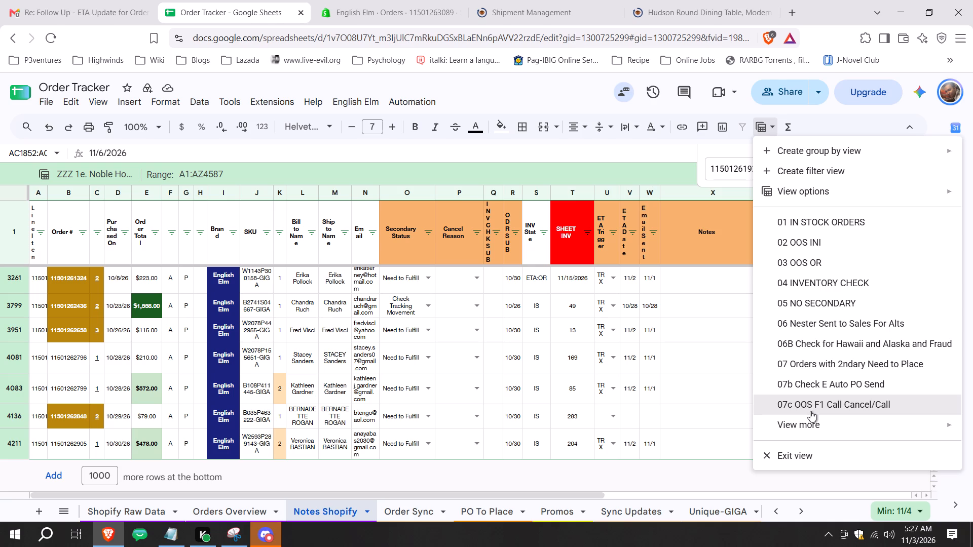
Switch the Notes Shopify sheet to the ZZZ 2. Freight Check Tracking filter view.
scroll(548, 290, "down", 2)
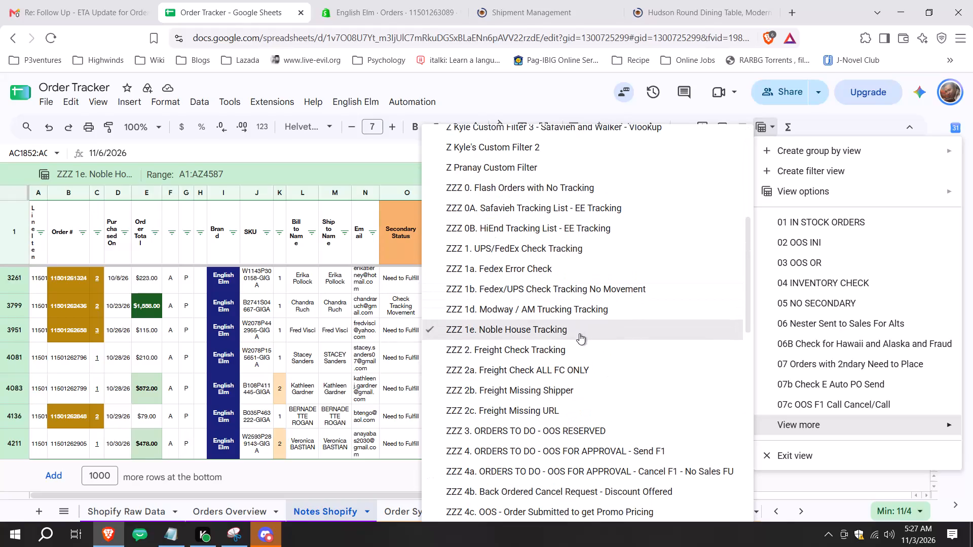
left_click(579, 343)
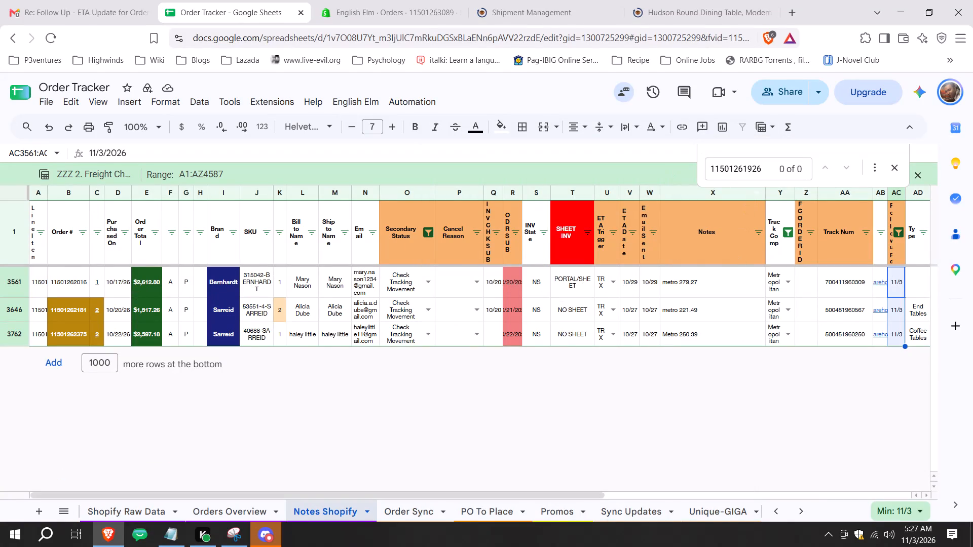
left_click(883, 285)
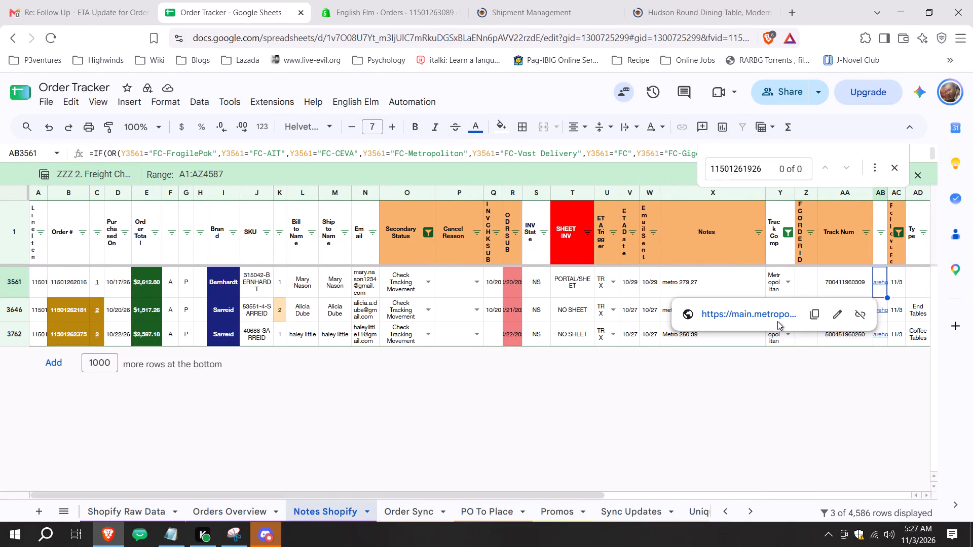
left_click(777, 321)
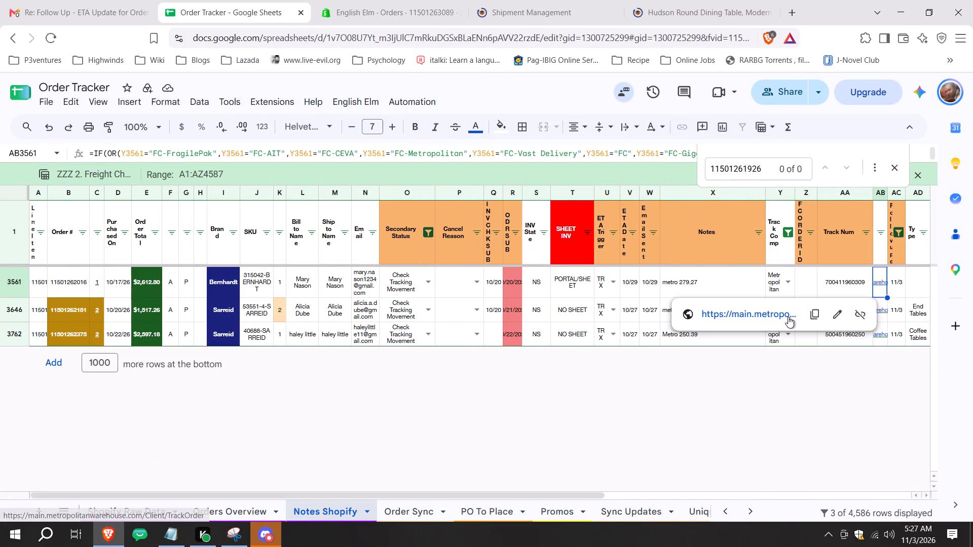
left_click(788, 317)
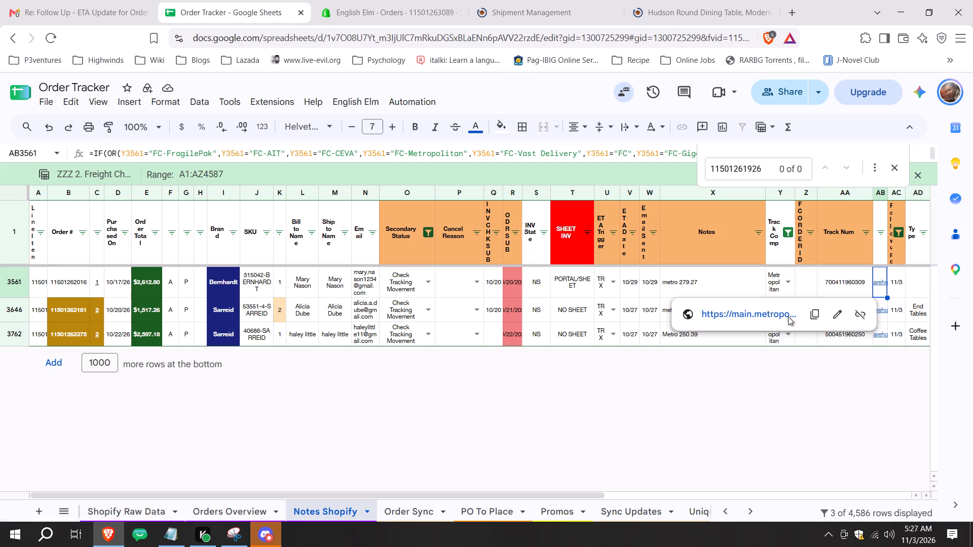
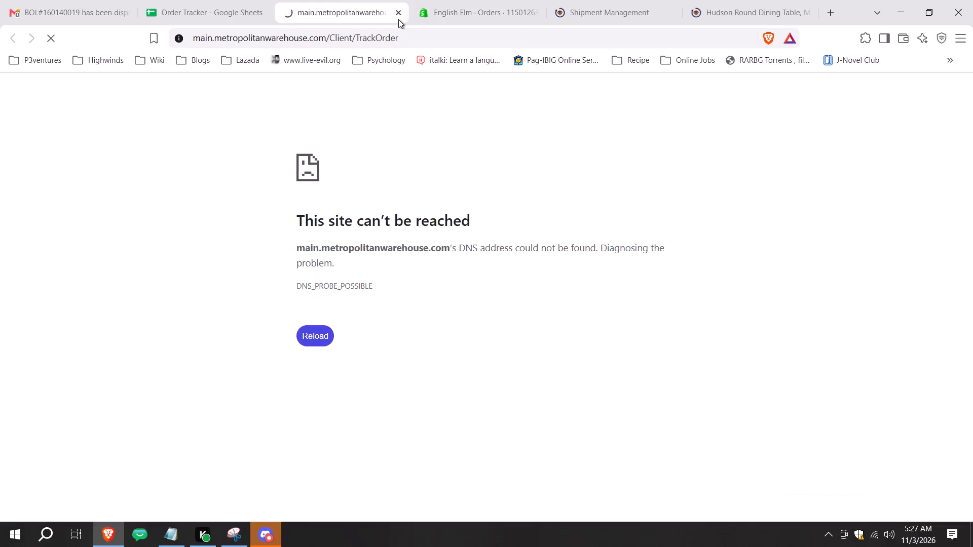
Load the white glove delivery carrier's website in place of the unreachable Metropolitan Warehouse order-tracking page.
double_click(393, 50)
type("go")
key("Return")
left_click(463, 0)
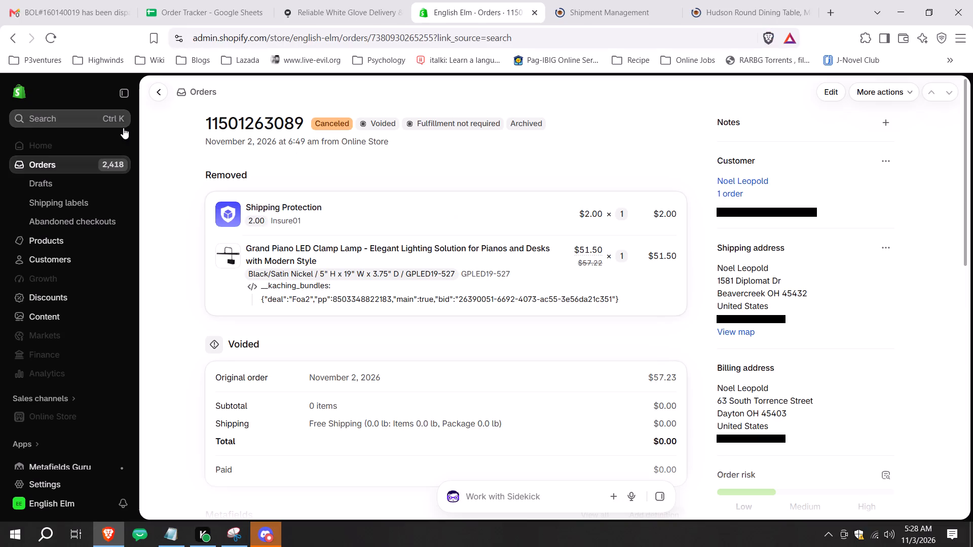
left_click(52, 122)
key("ctrl+v")
left_click(454, 226)
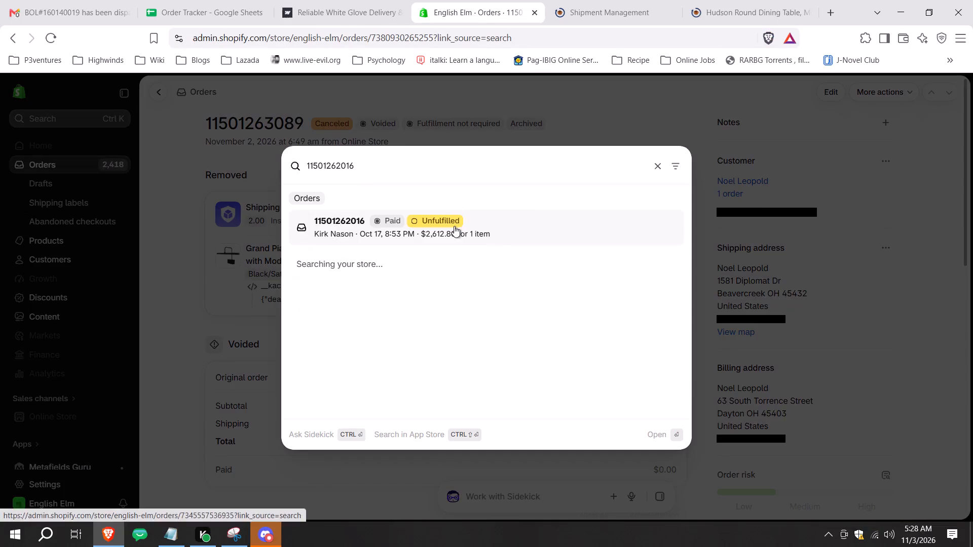
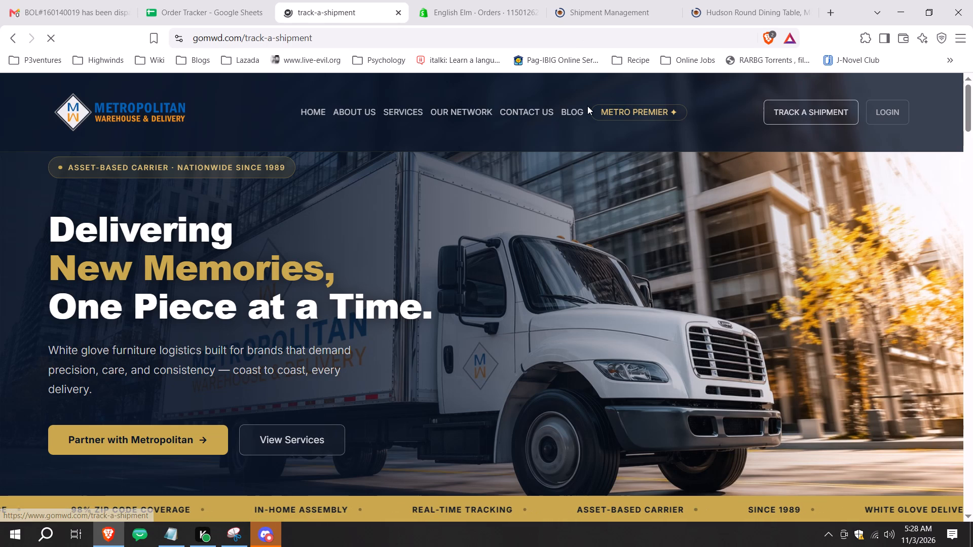
scroll(388, 250, "down", 2)
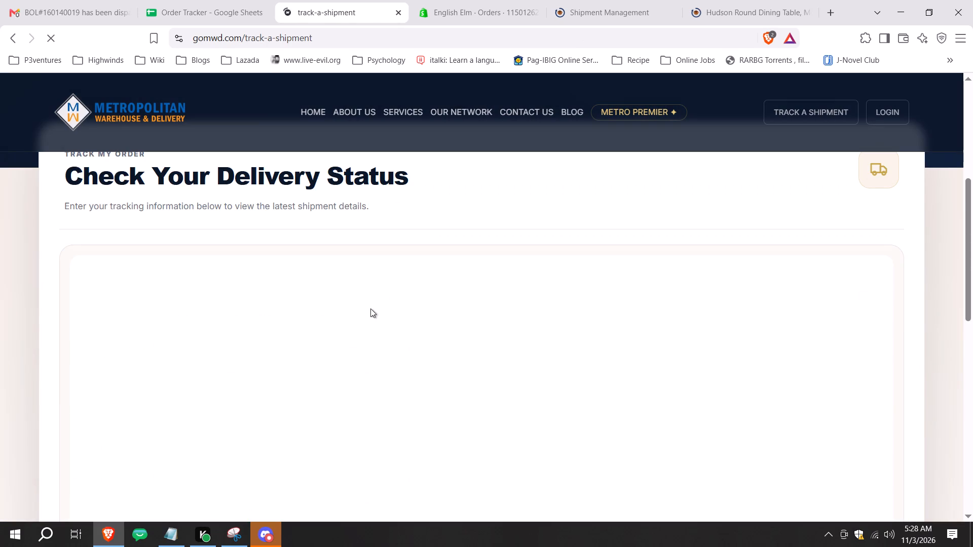
left_click(336, 325)
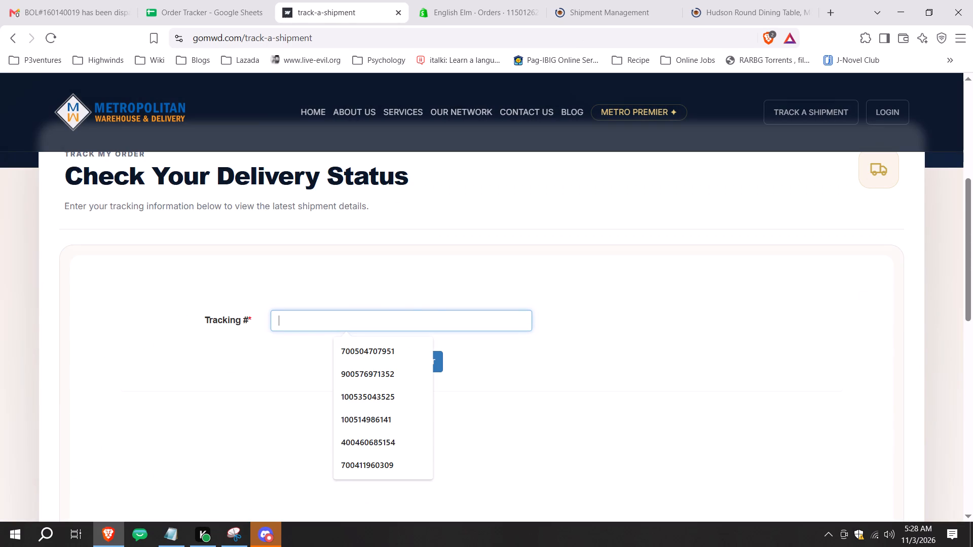
key("ctrl+v")
left_click(429, 359)
left_click(605, 131)
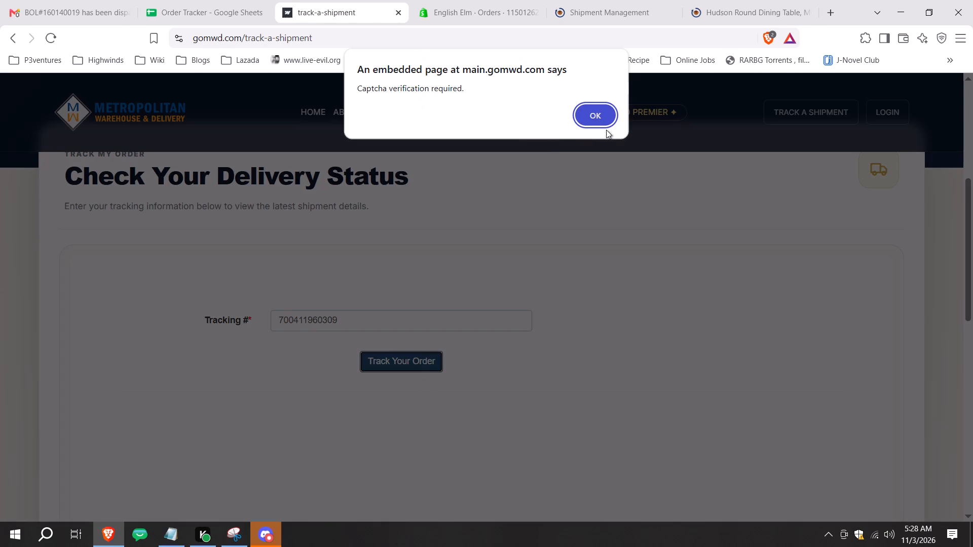
left_click(605, 131)
double_click(606, 130)
left_click(606, 121)
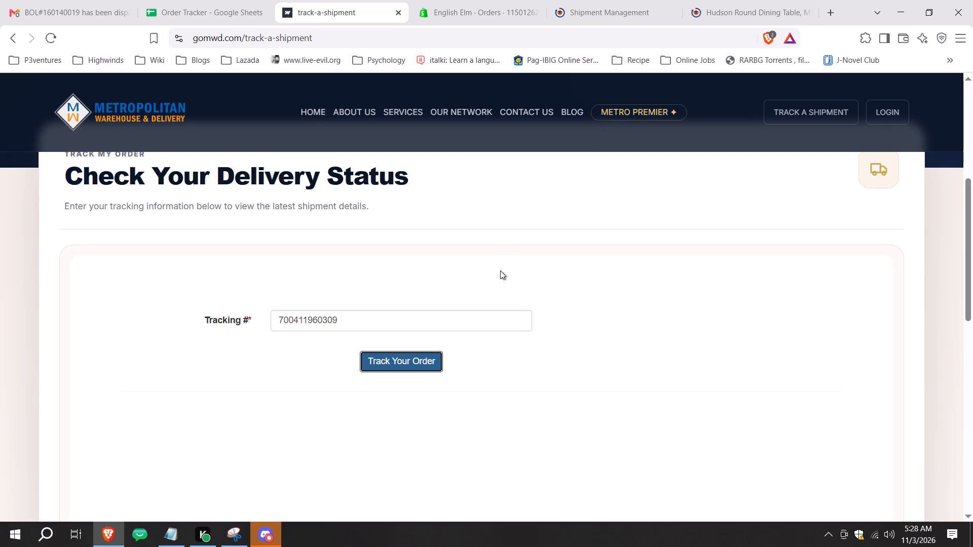
left_click(54, 41)
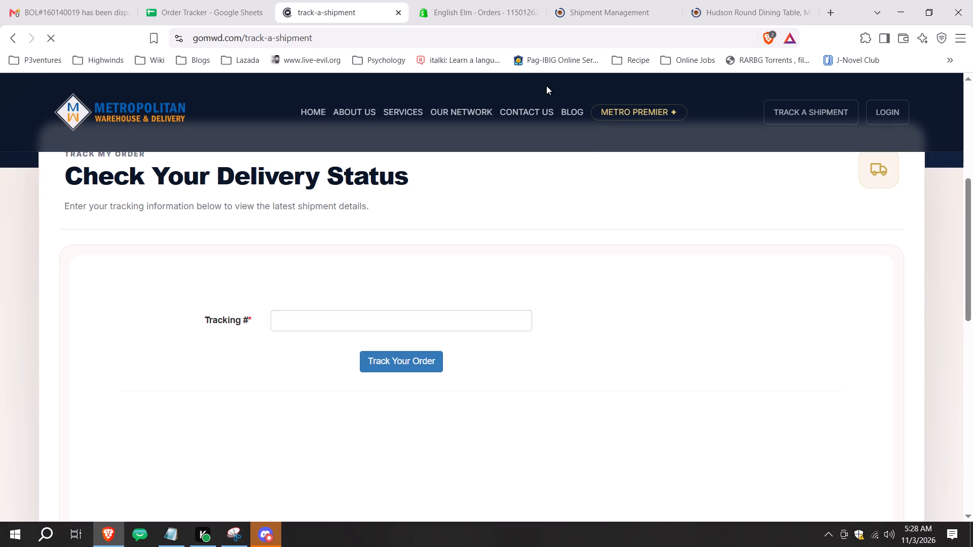
left_click(489, 323)
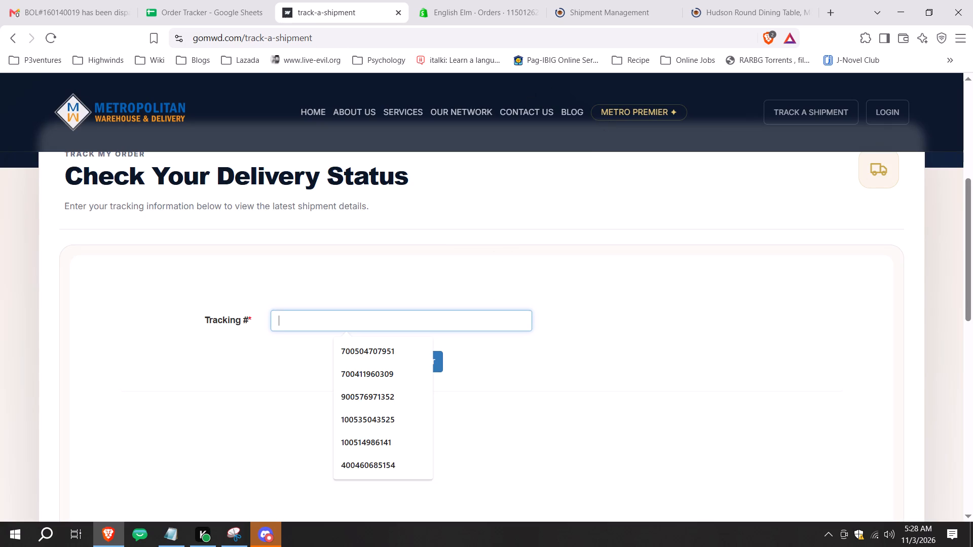
key("ctrl+v")
left_click(419, 371)
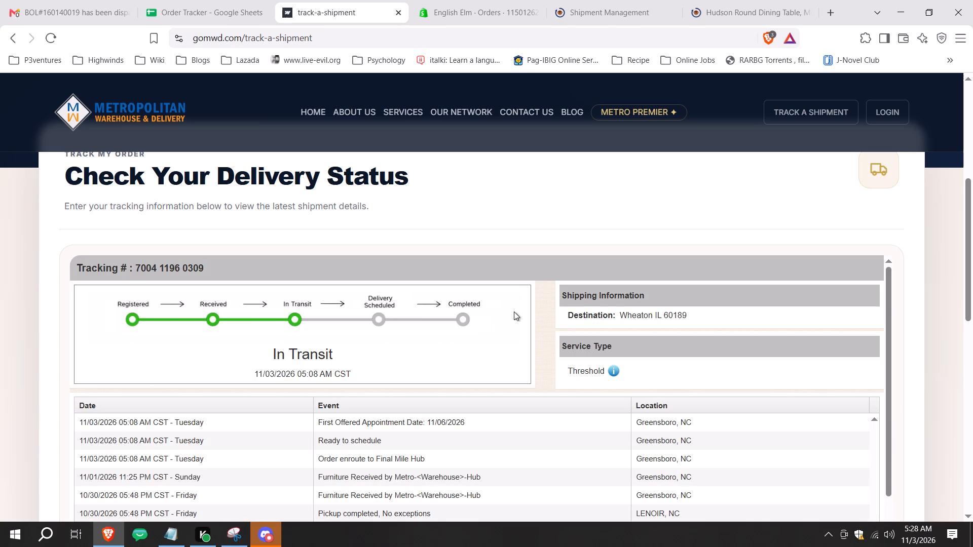
scroll(549, 296, "down", 1)
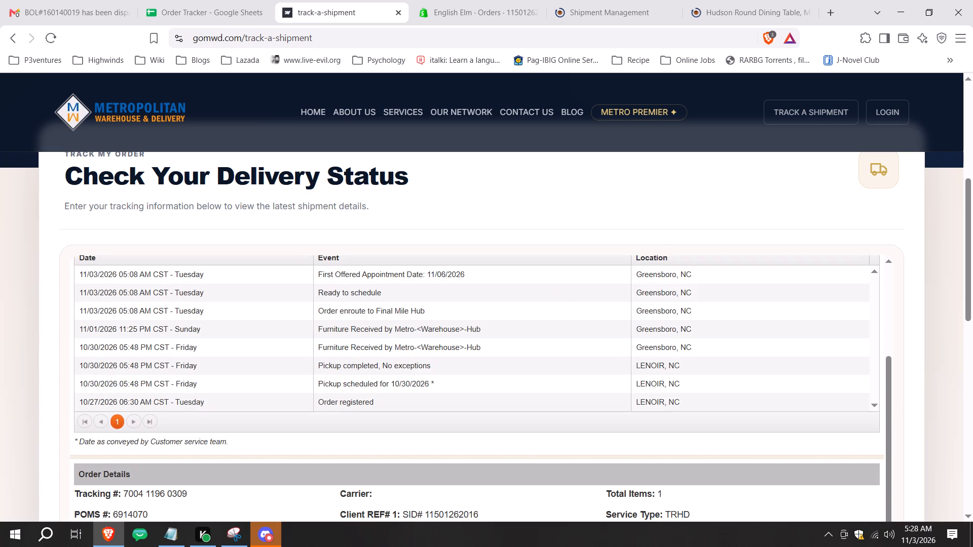
scroll(630, 414, "down", 1)
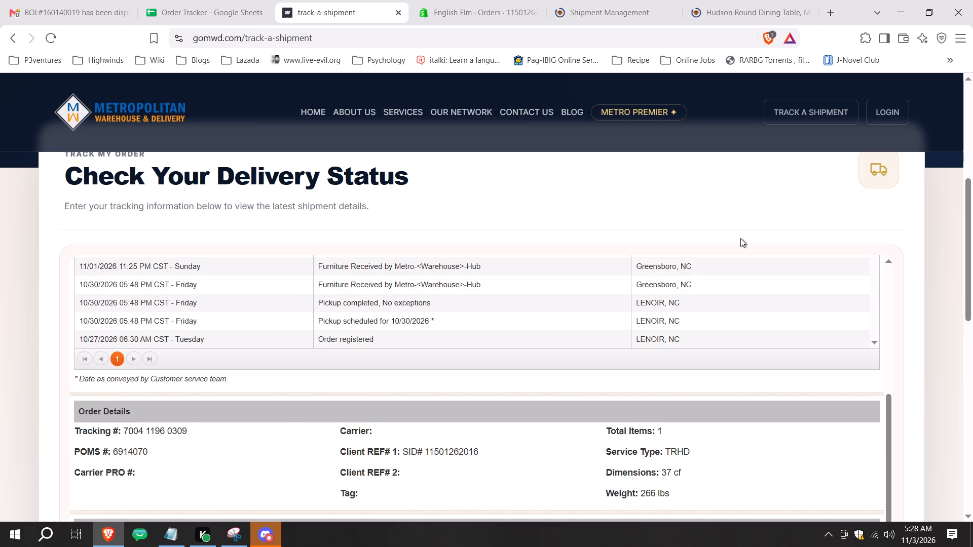
scroll(758, 326, "down", 1)
scroll(665, 352, "up", 1)
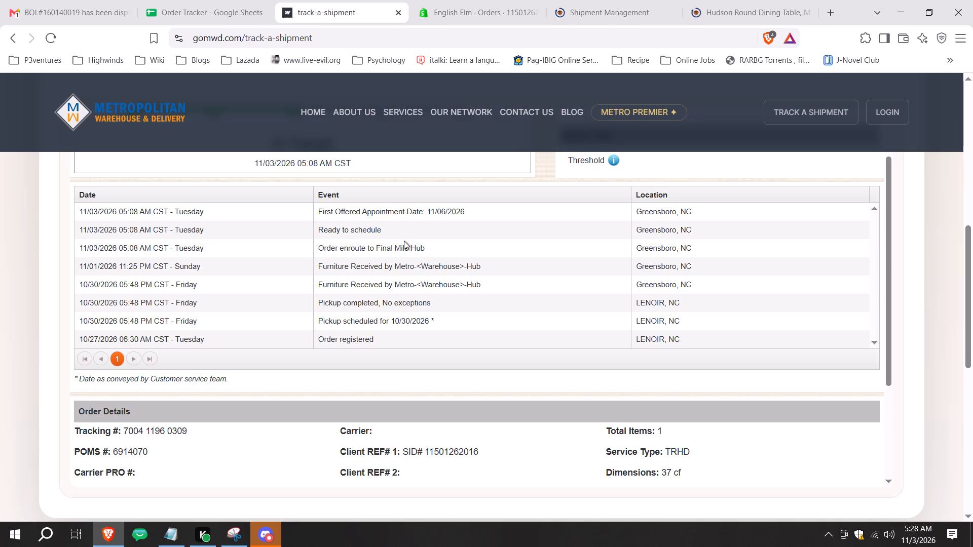
left_click(577, 0)
scroll(481, 291, "up", 2)
left_click(500, 0)
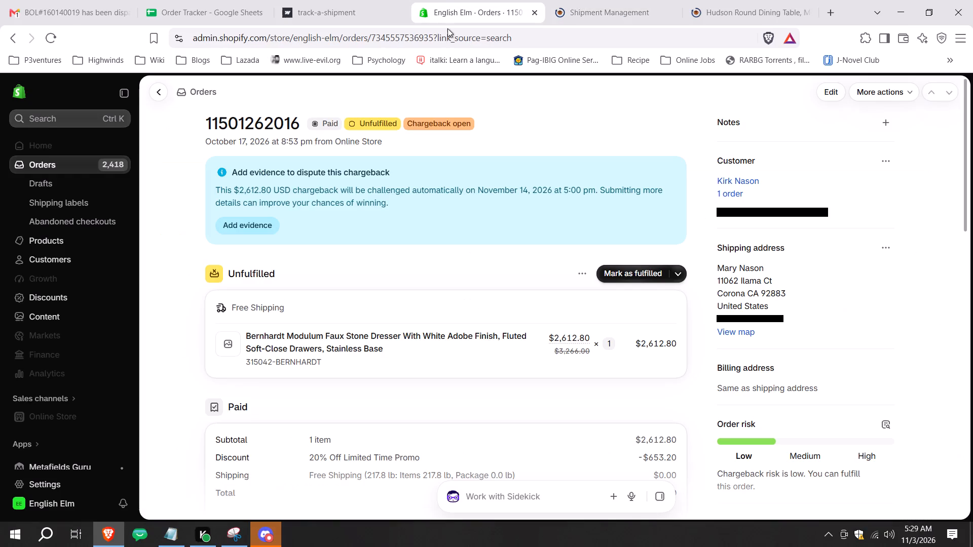
left_click(643, 274)
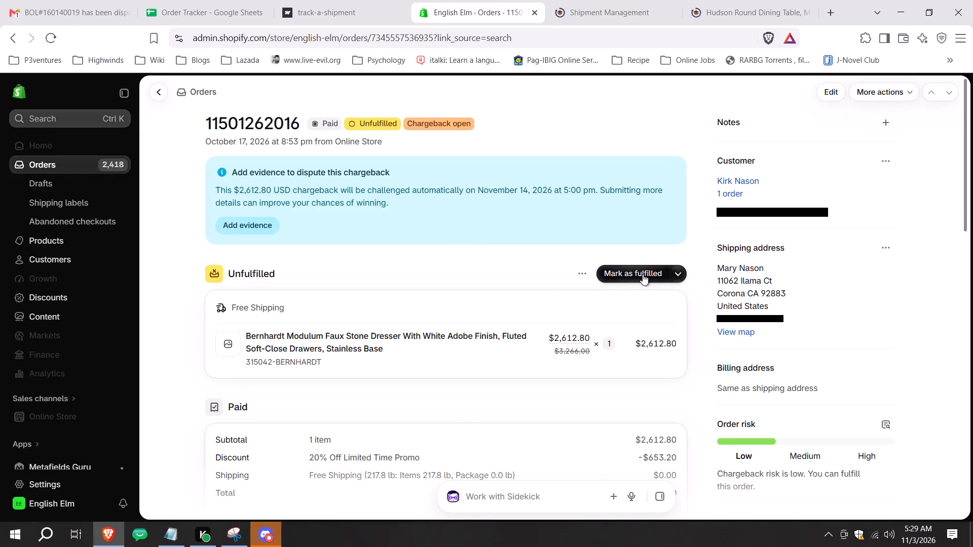
left_click(329, 0)
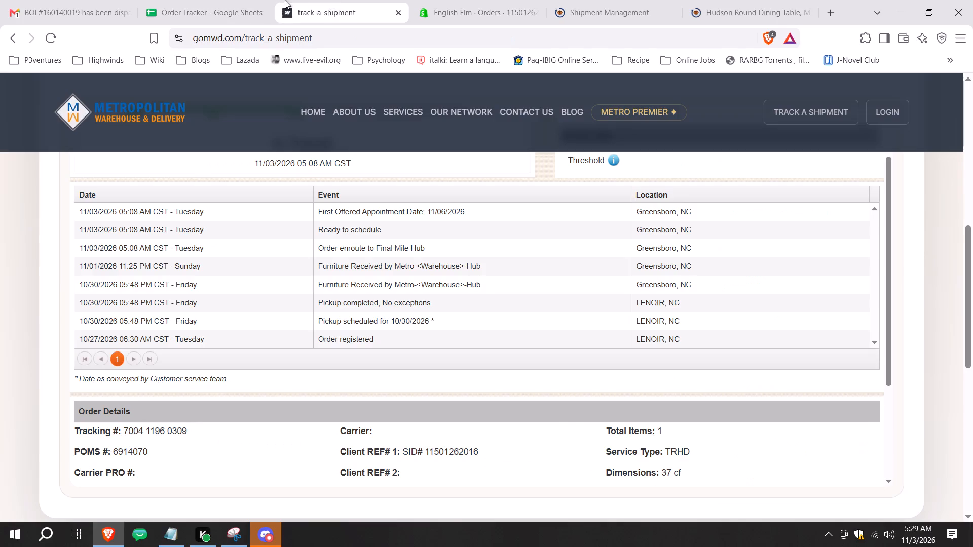
left_click(236, 0)
key("ctrl+c")
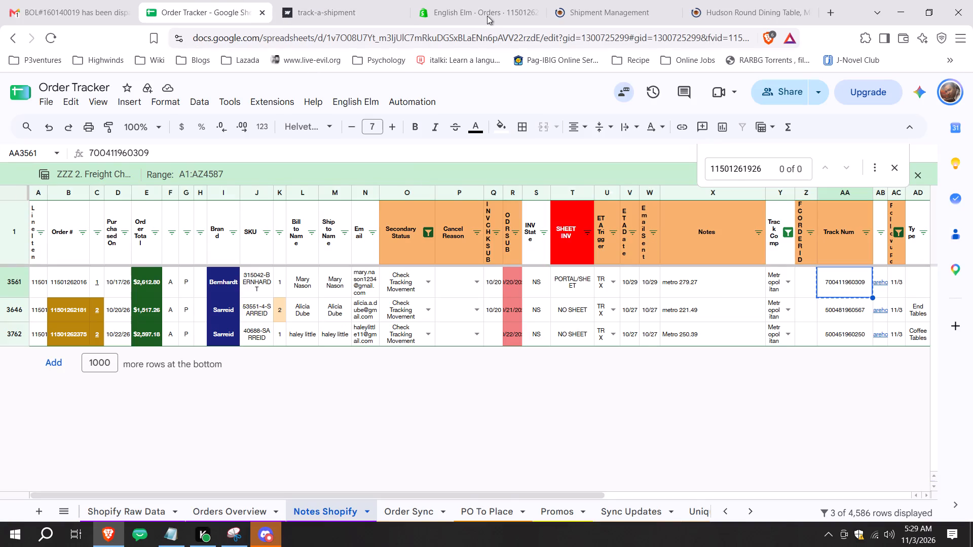
left_click(487, 11)
left_click(402, 411)
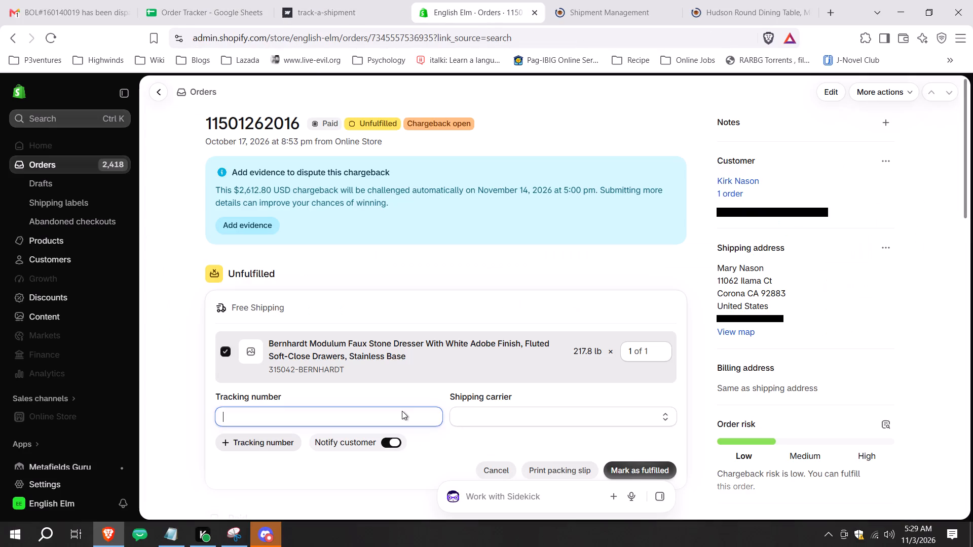
key("ctrl+v")
left_click(541, 414)
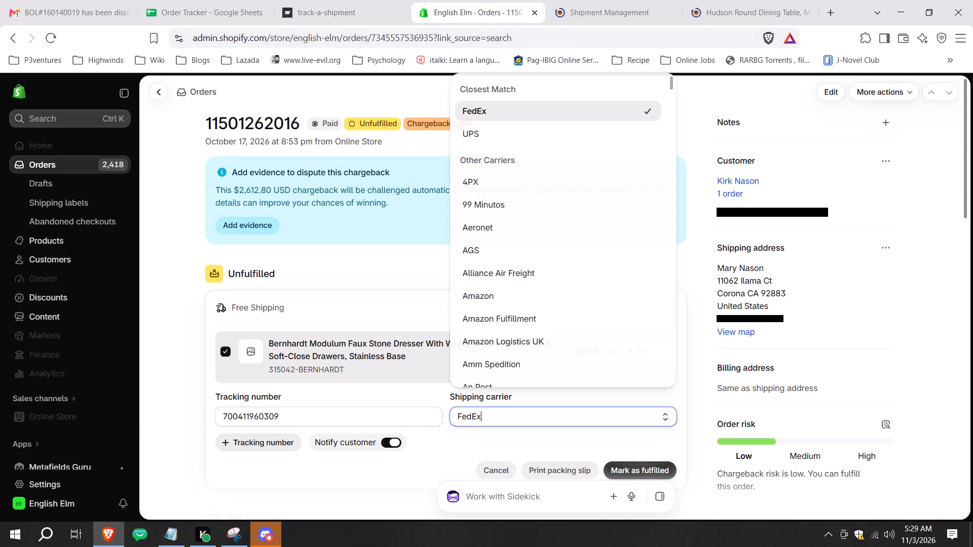
type("ot")
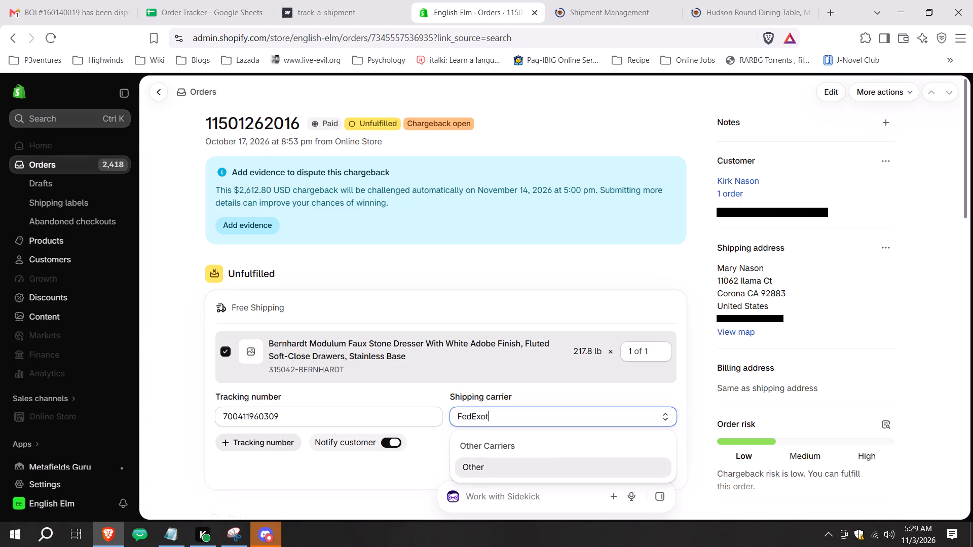
left_click(560, 473)
Add the gomwd.com/track-a-shipment page address as the tracking URL, mark the order as fulfilled, and close the tracking page.
left_click(280, 0)
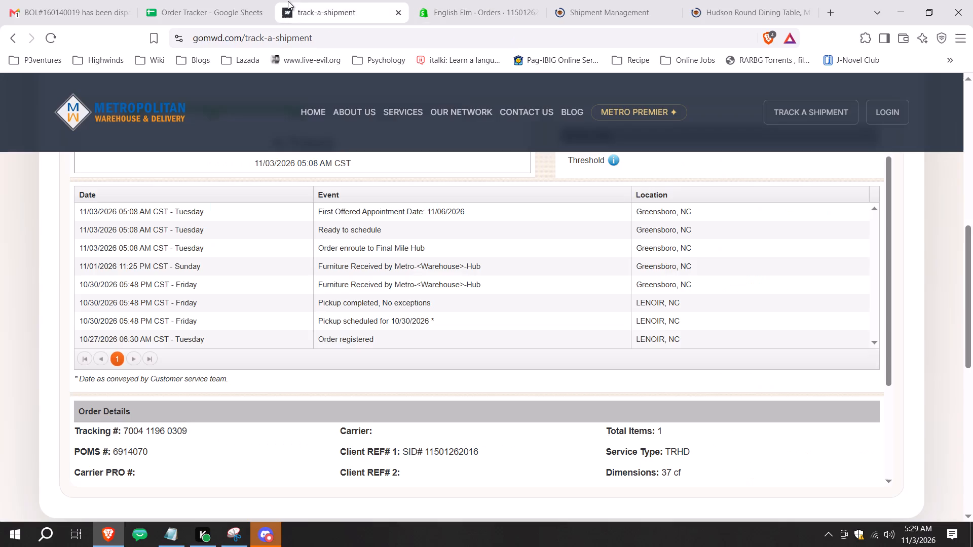
left_click(366, 34)
key("ctrl+c")
left_click(441, 0)
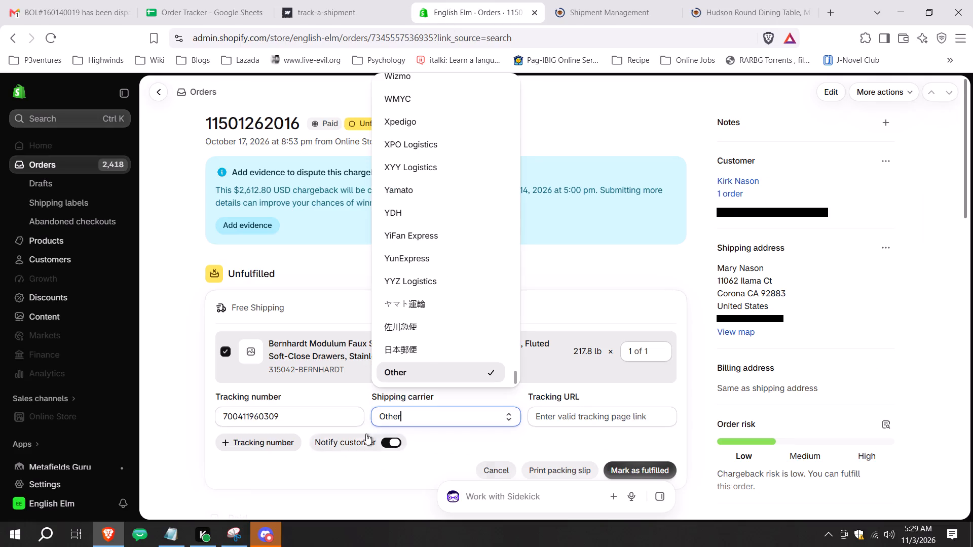
left_click(573, 413)
key("ctrl+v")
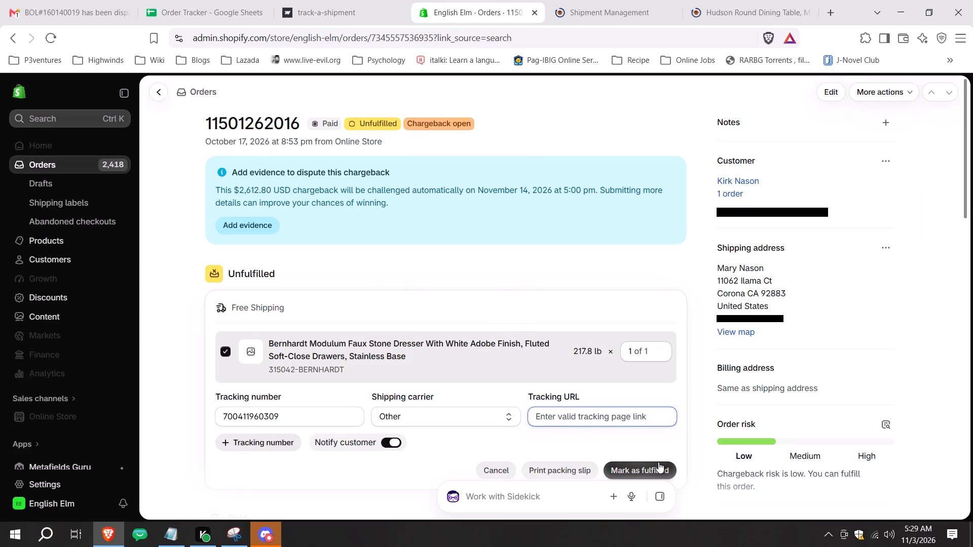
left_click(658, 462)
left_click(322, 0)
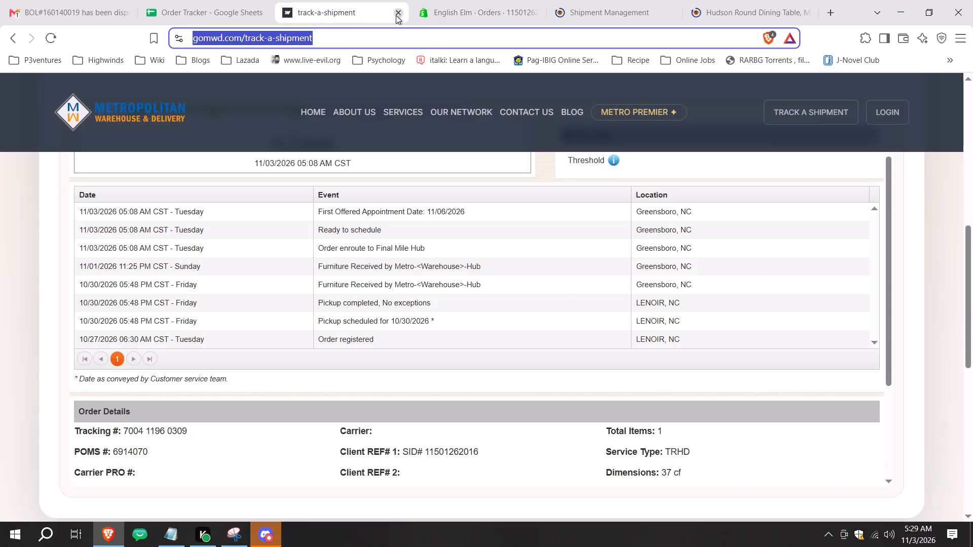
left_click(396, 15)
left_click(195, 0)
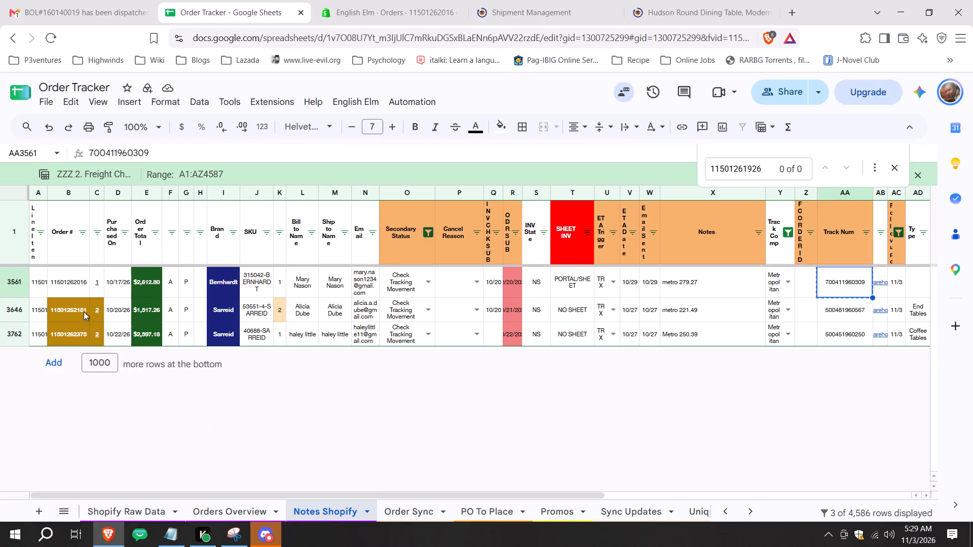
left_click(82, 316)
key("ctrl+c")
left_click(385, 0)
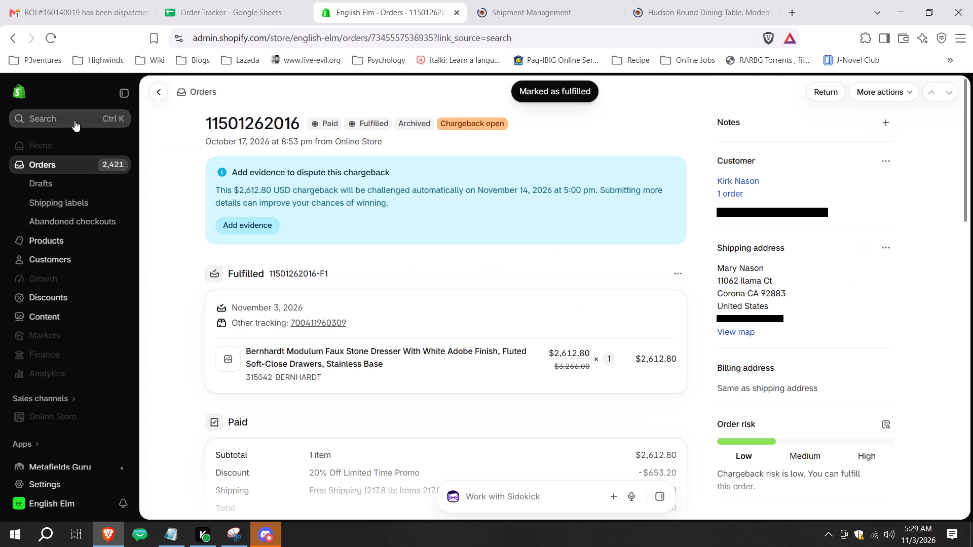
left_click(74, 121)
key("ctrl+v")
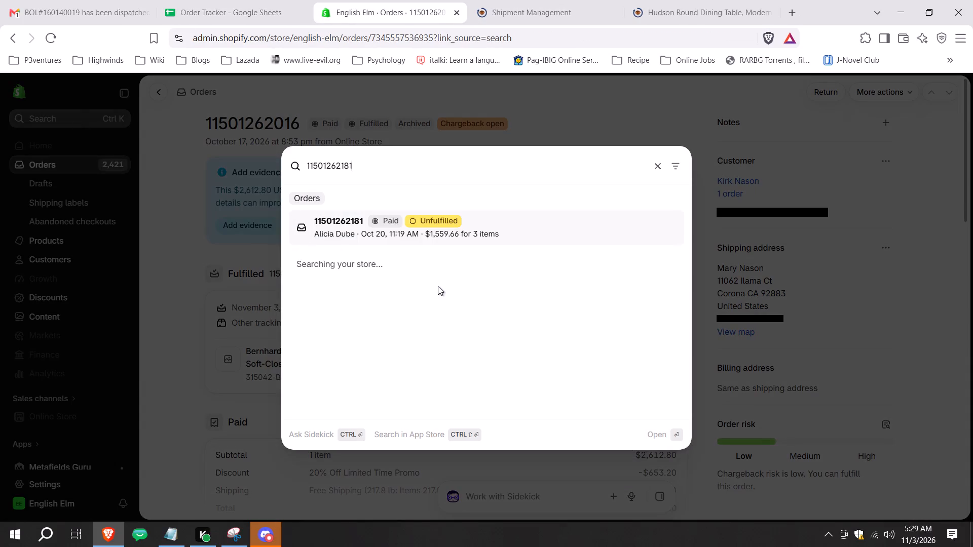
left_click(562, 225)
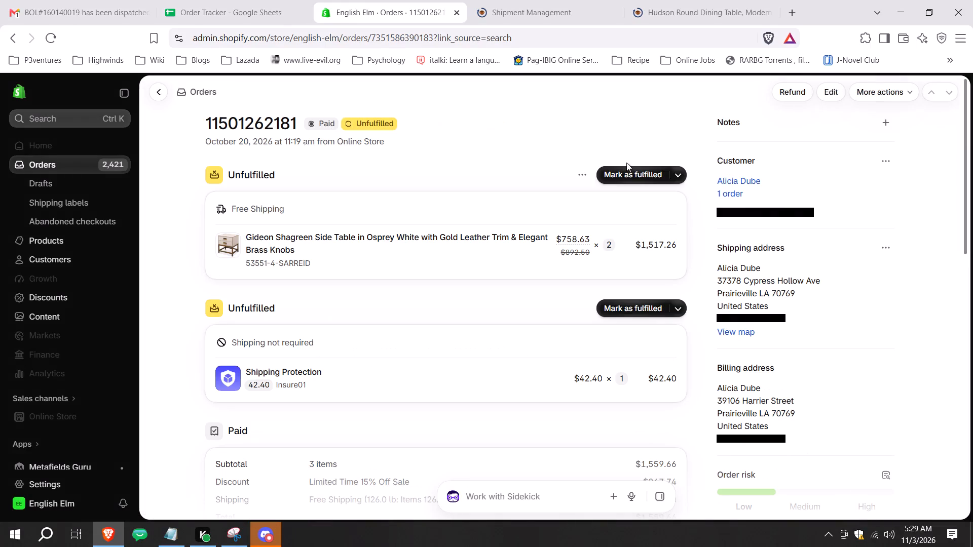
left_click(215, 0)
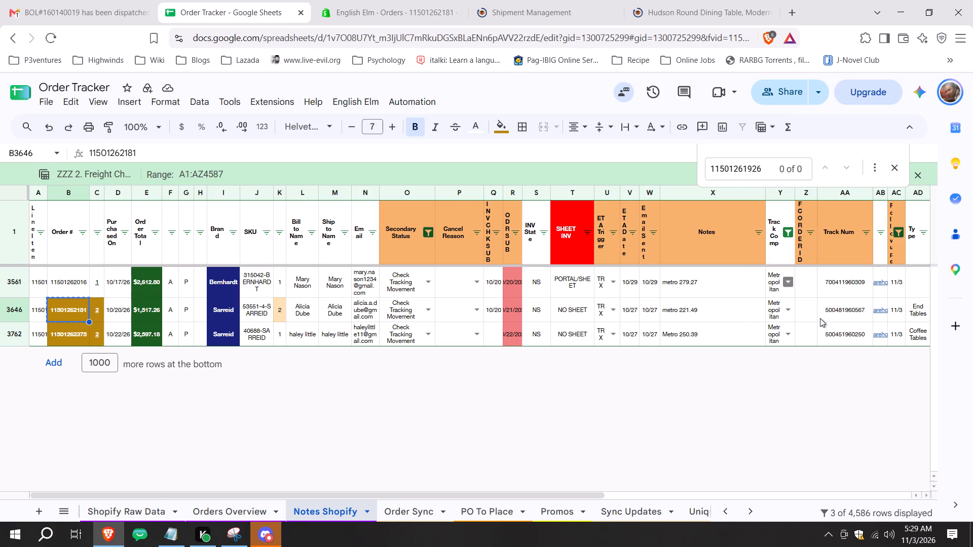
left_click(863, 317)
key("ctrl+c")
left_click(529, 0)
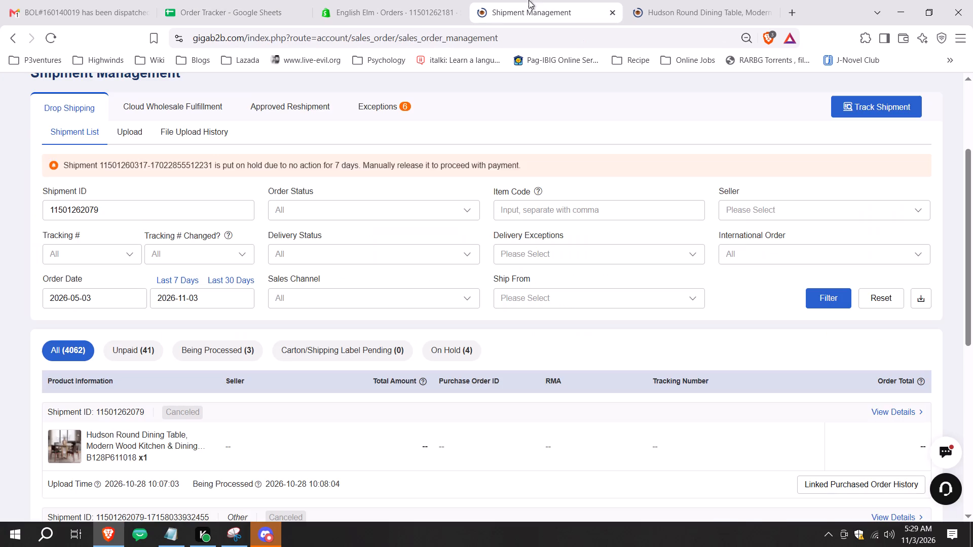
left_click(546, 34)
type("go")
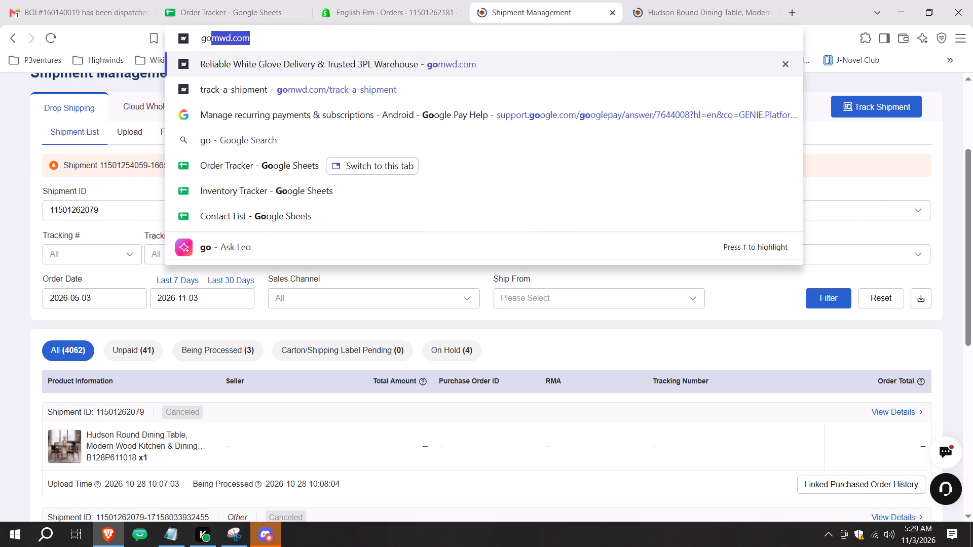
key("Return")
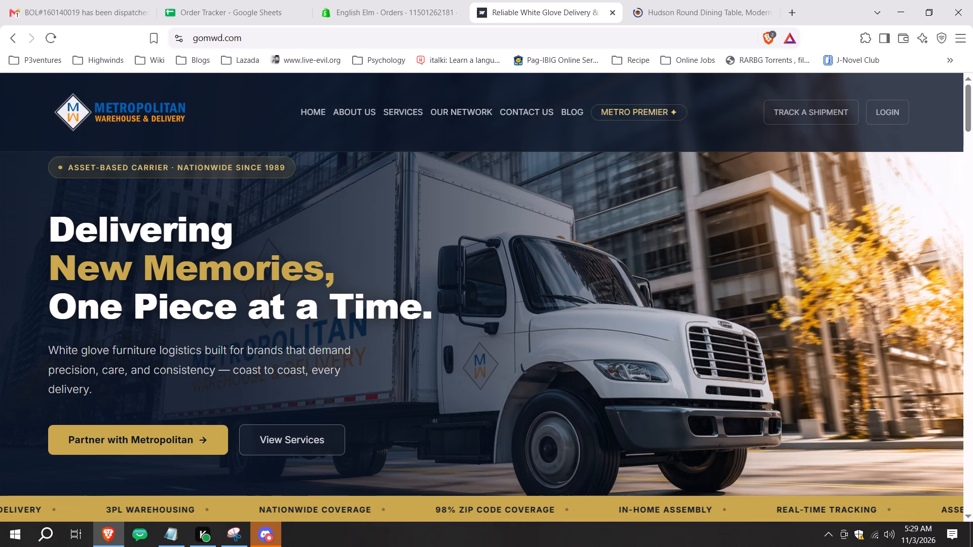
left_click(799, 109)
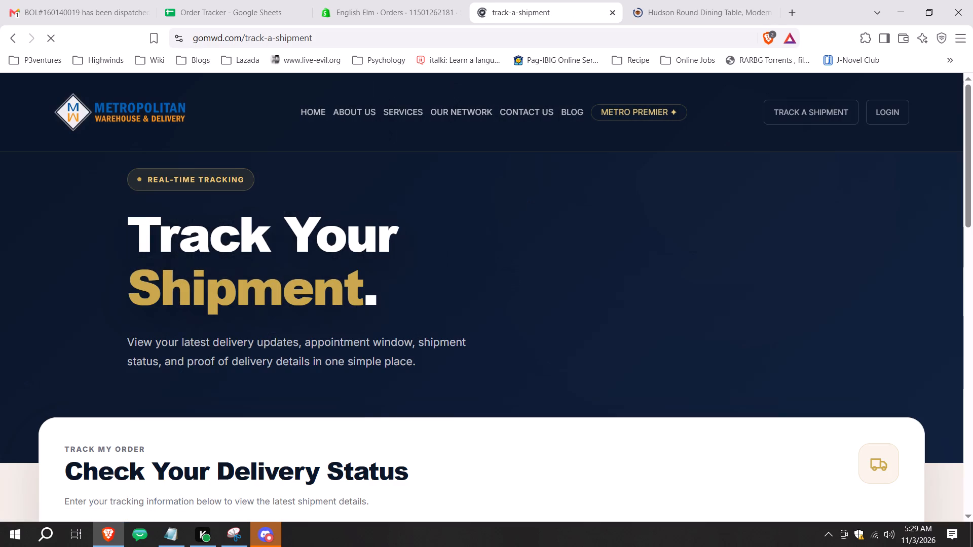
scroll(405, 331, "down", 1)
scroll(438, 374, "down", 2)
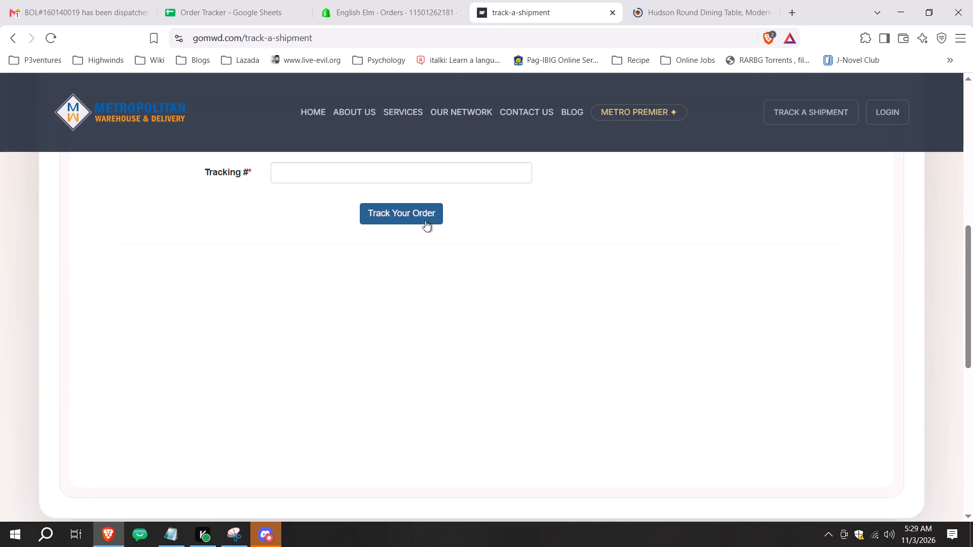
left_click(58, 35)
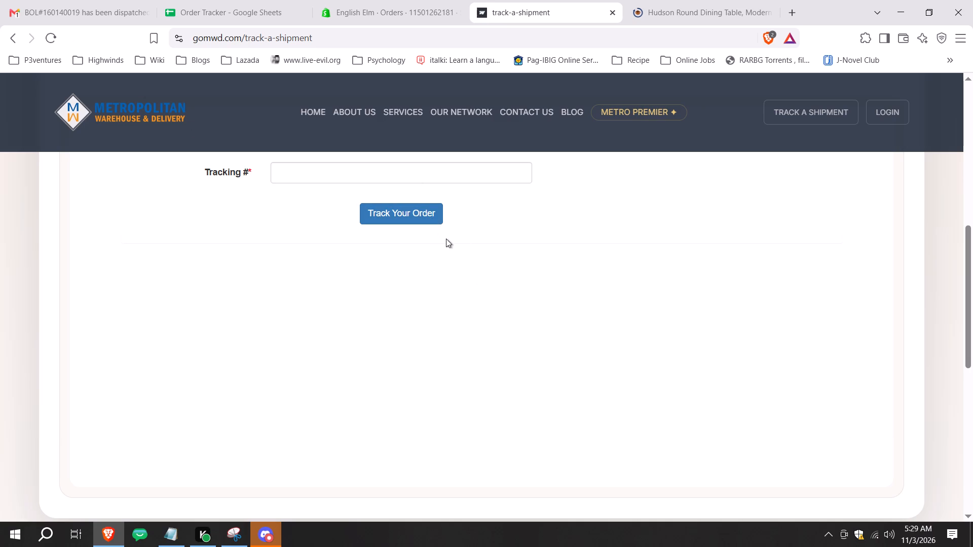
left_click(420, 181)
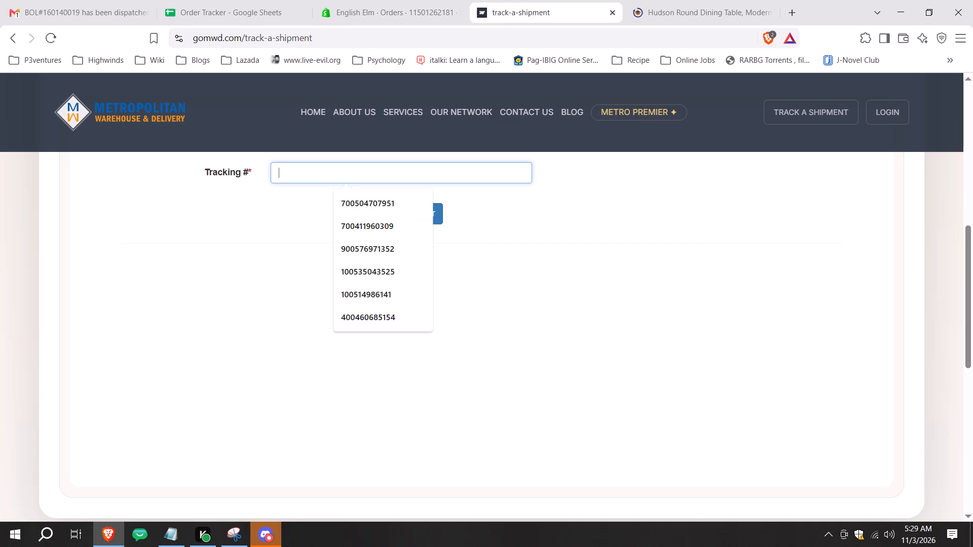
key("ctrl+v")
left_click(442, 223)
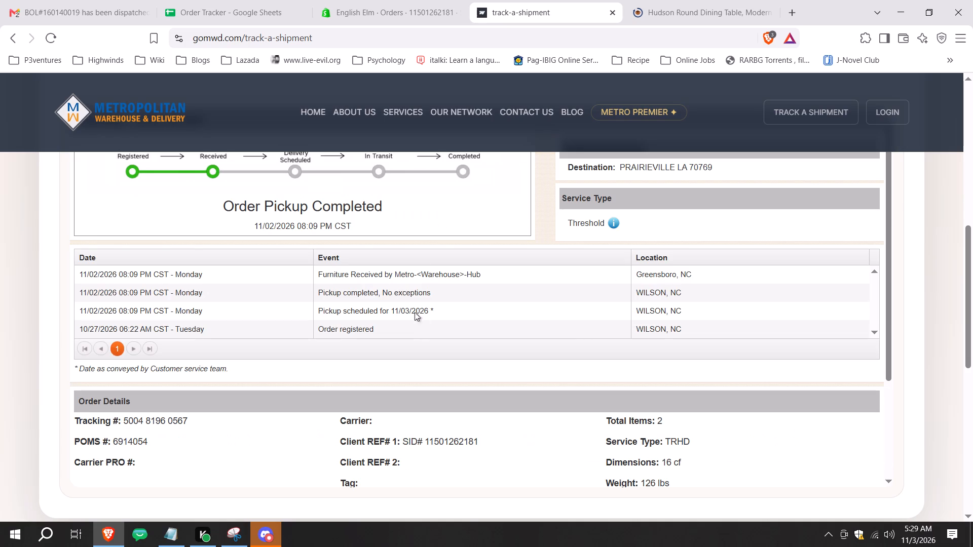
scroll(448, 323, "up", 1)
left_click(217, 0)
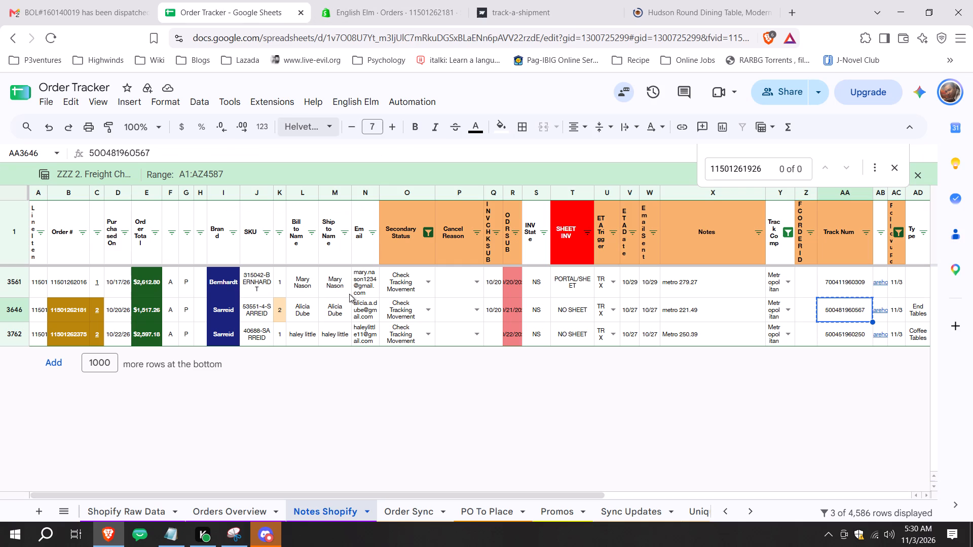
left_click(425, 313)
scroll(430, 378, "down", 2)
left_click(434, 460)
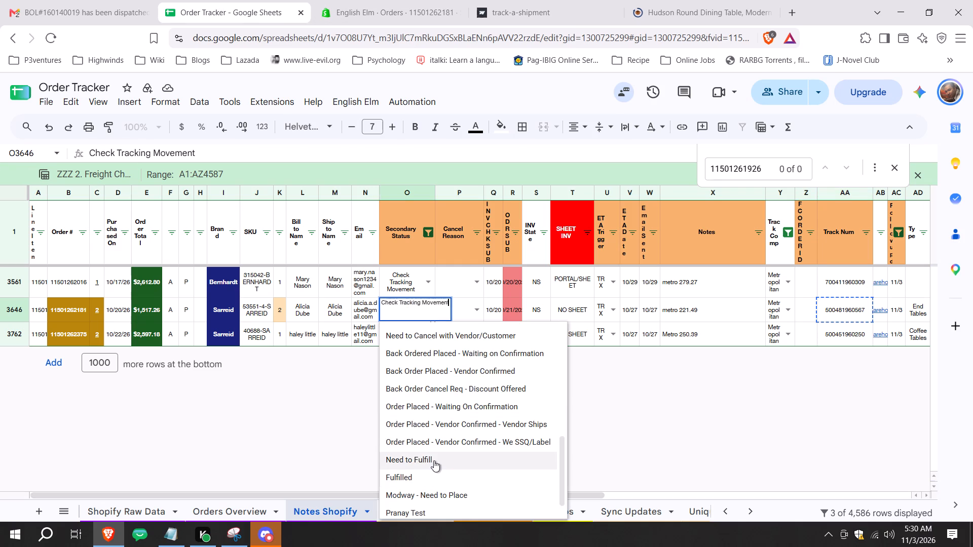
left_click(836, 335)
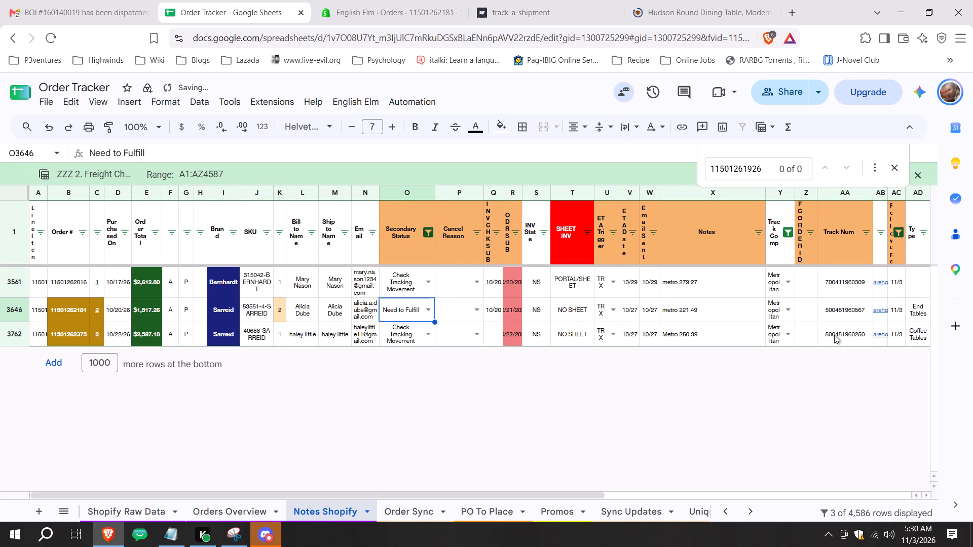
key("ctrl+c")
left_click(584, 0)
left_click(825, 103)
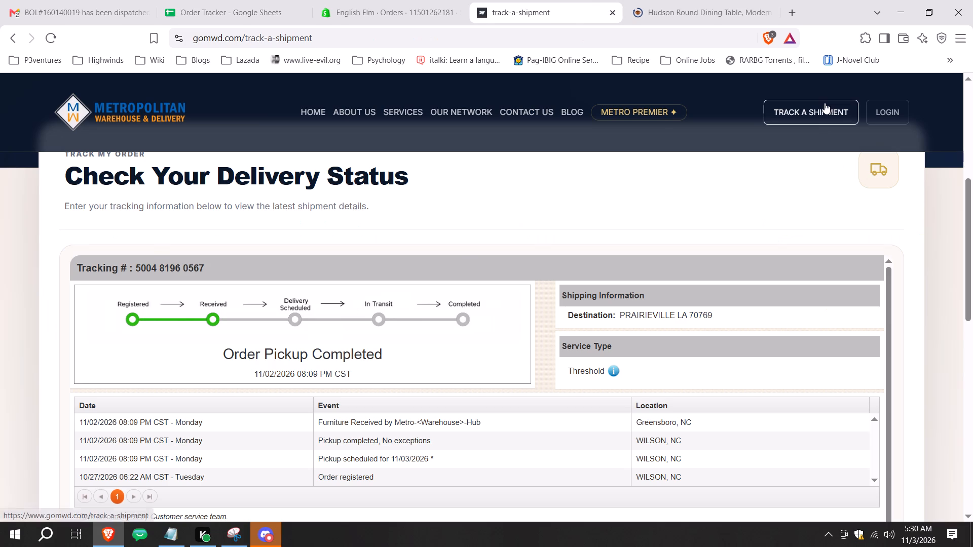
scroll(503, 307, "down", 2)
left_click(397, 315)
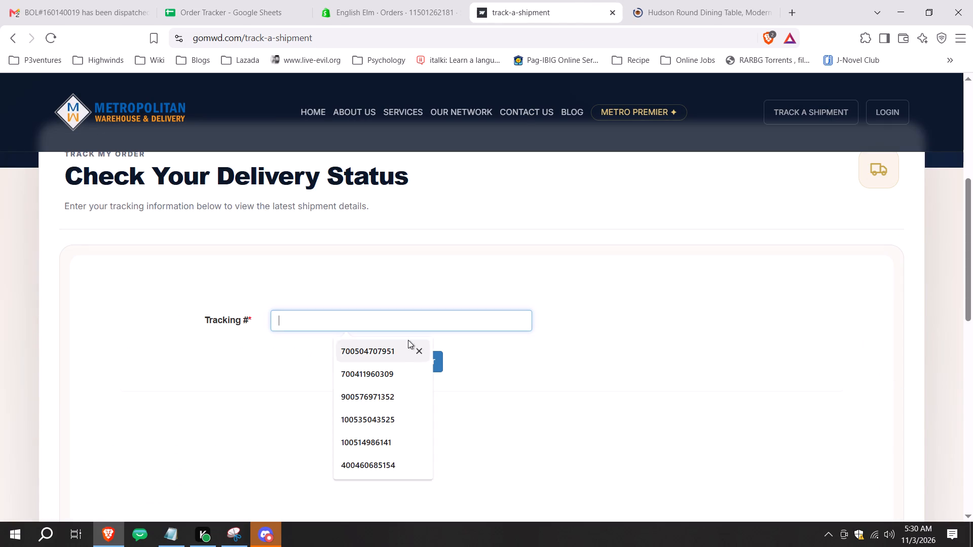
key("ctrl+v")
left_click(431, 359)
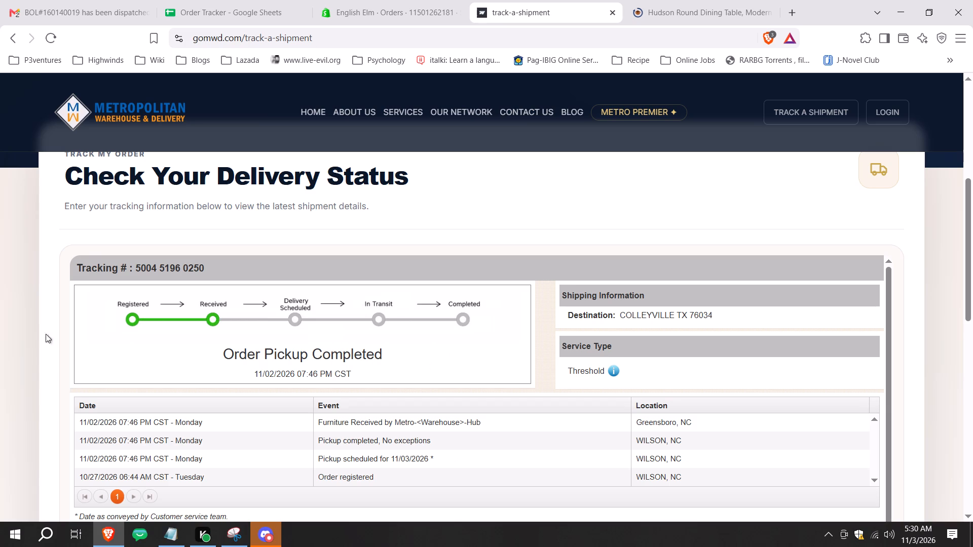
left_click(218, 0)
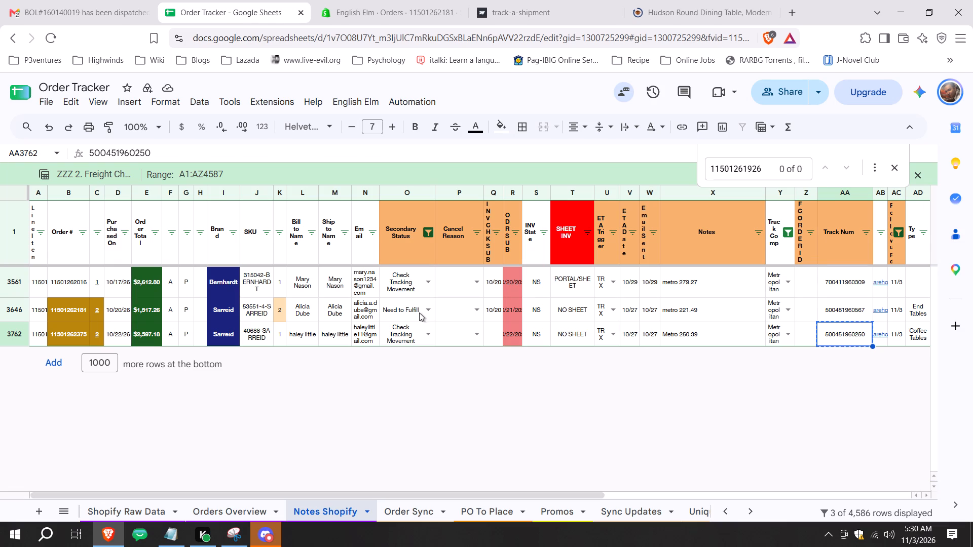
left_click(388, 315)
key("ctrl+c")
left_click(396, 338)
key("ctrl+shift+v")
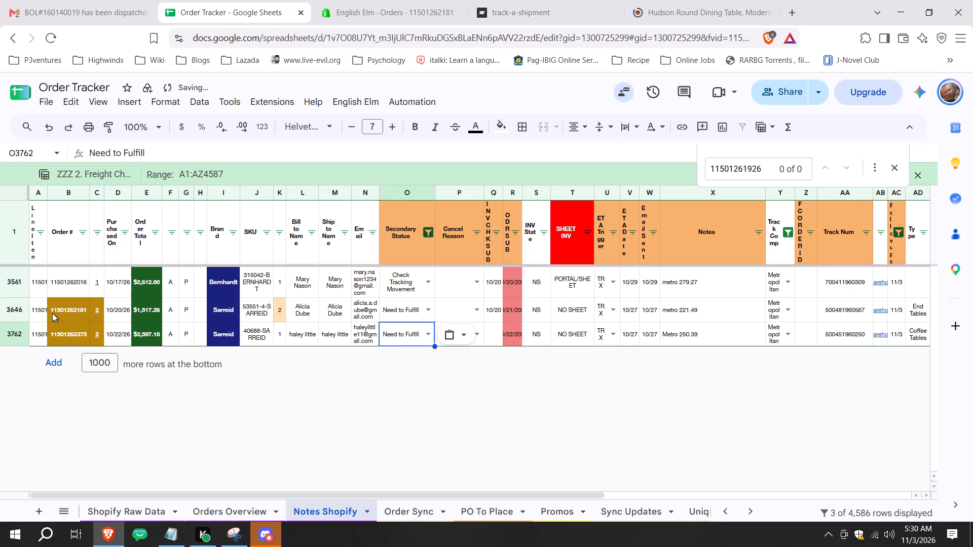
left_click(52, 313)
left_click(839, 314)
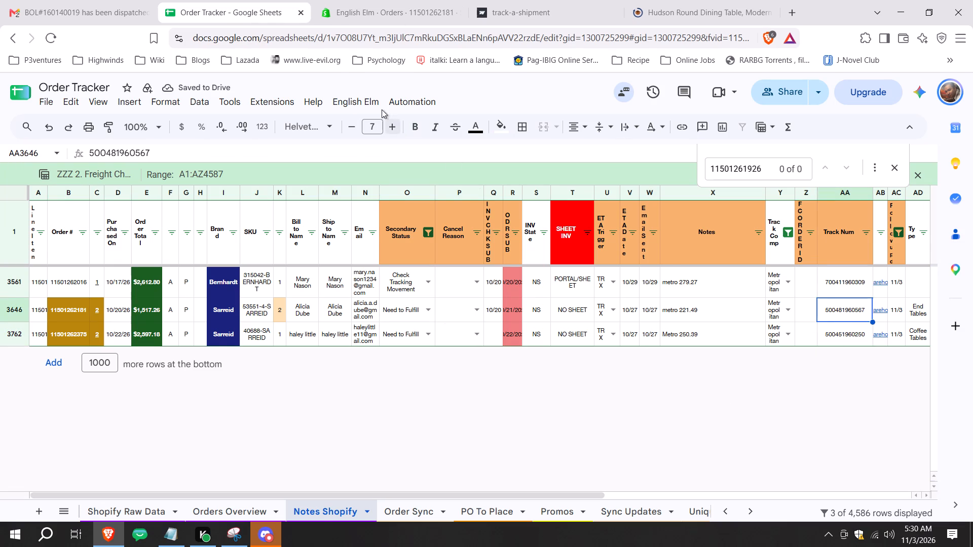
key("ctrl+c")
left_click(380, 0)
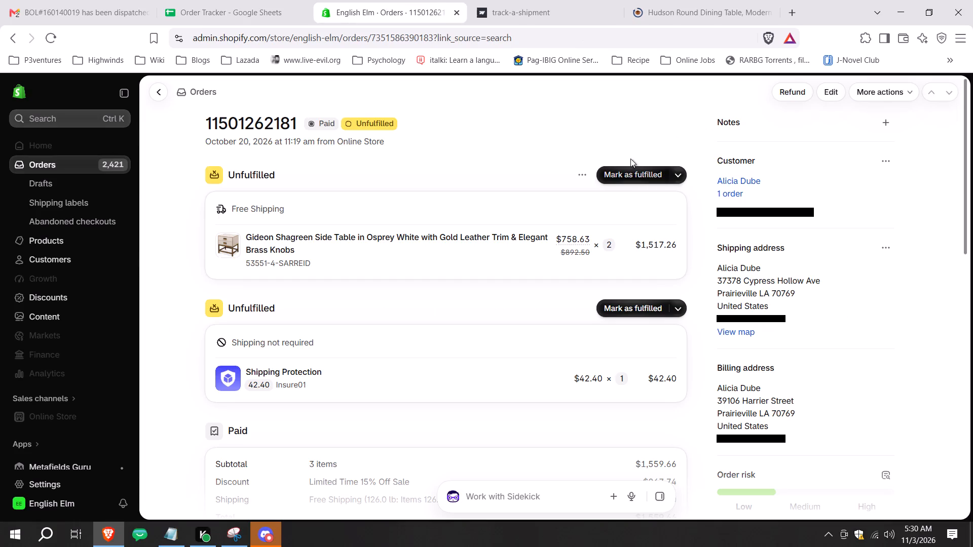
left_click(631, 157)
left_click(638, 185)
left_click(638, 185)
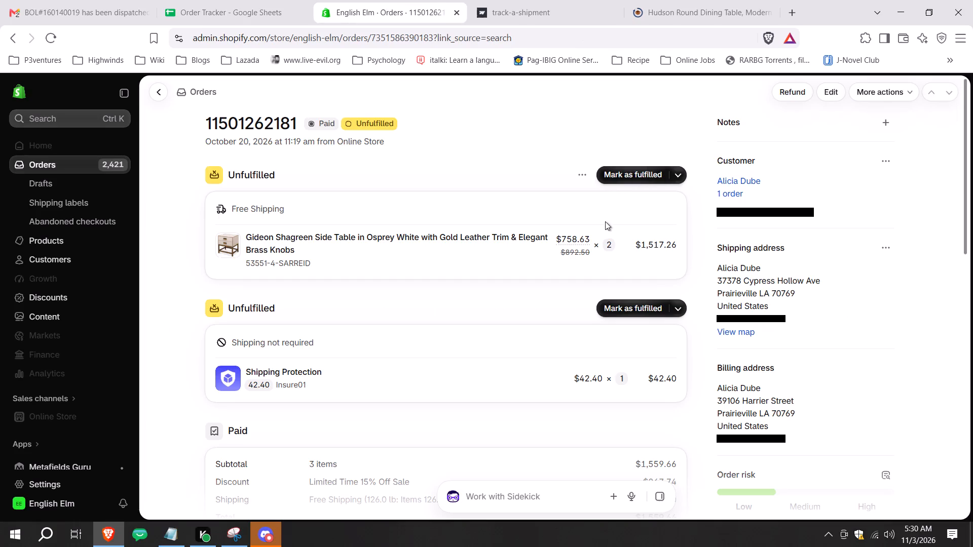
left_click(647, 179)
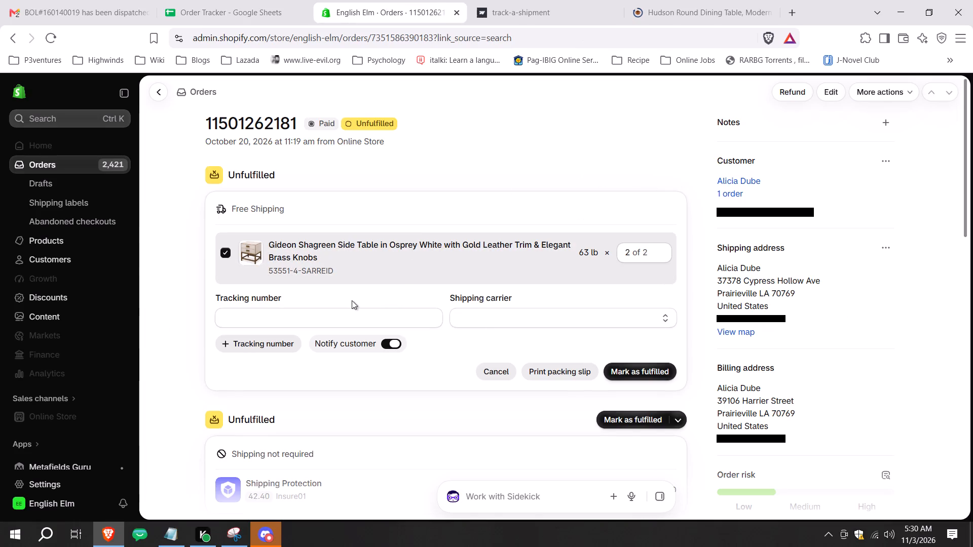
left_click(365, 298)
key("ctrl+v")
Set the shipping carrier to Other, add the gomwd.com/track-a-shipment page address as tracking URL, and mark the side tables as fulfilled.
left_click(569, 0)
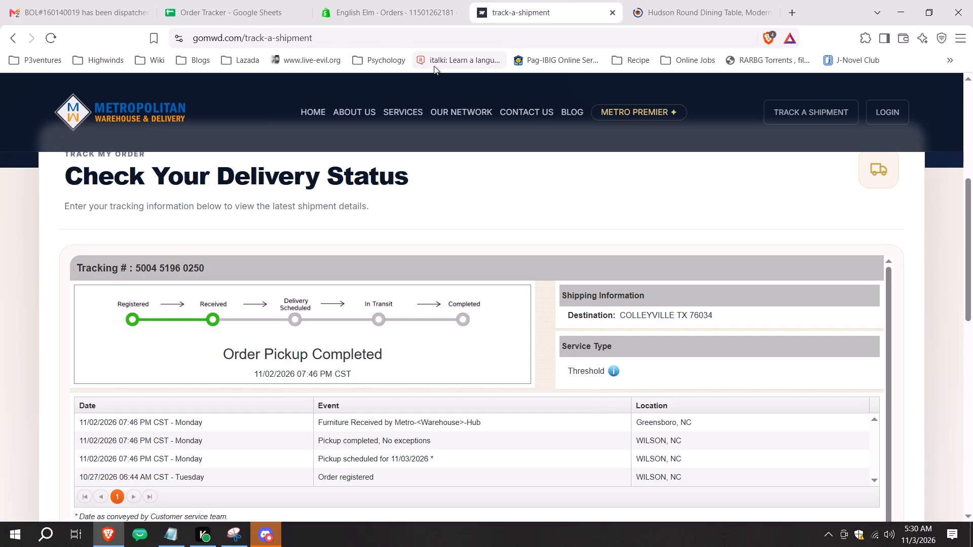
left_click(415, 46)
key("ctrl+c")
left_click(409, 6)
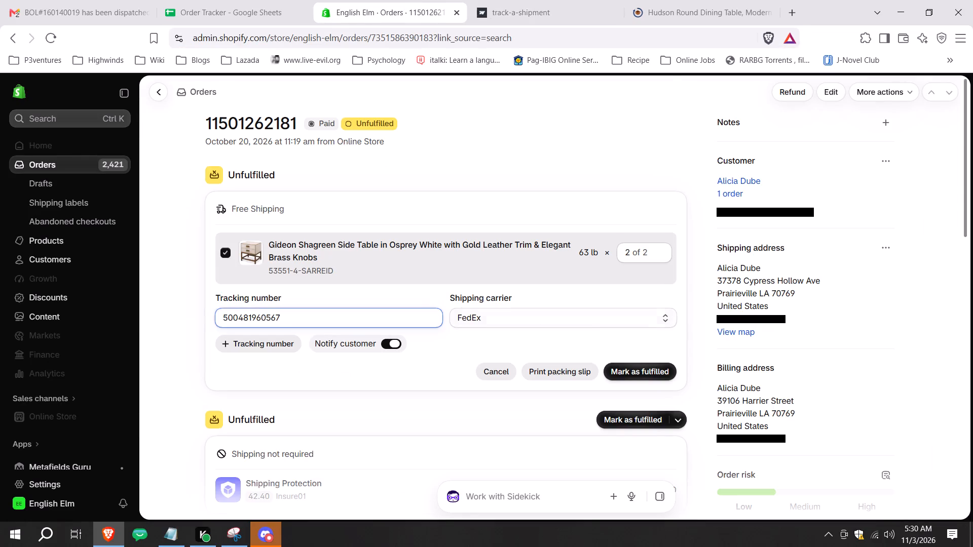
left_click(674, 321)
left_click(656, 310)
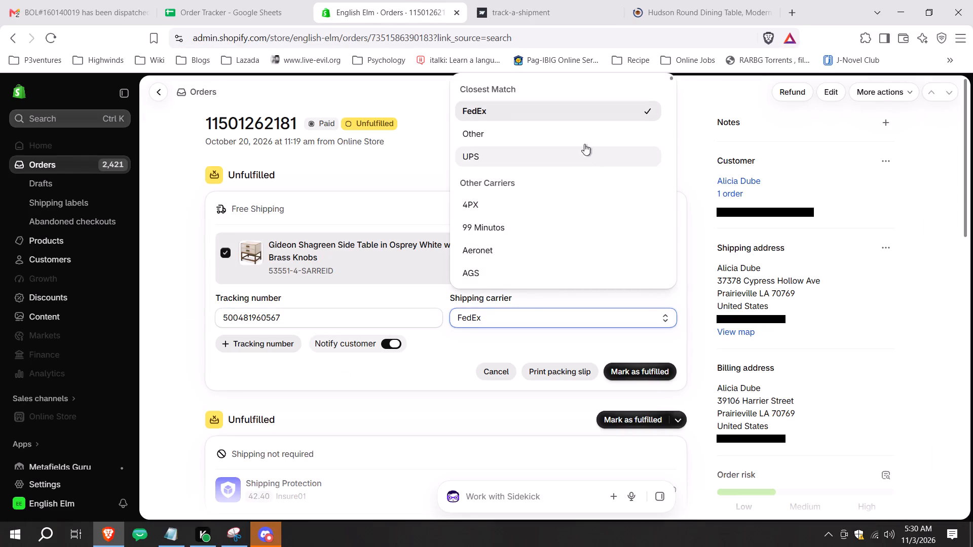
left_click(584, 141)
left_click(621, 324)
key("ctrl+v")
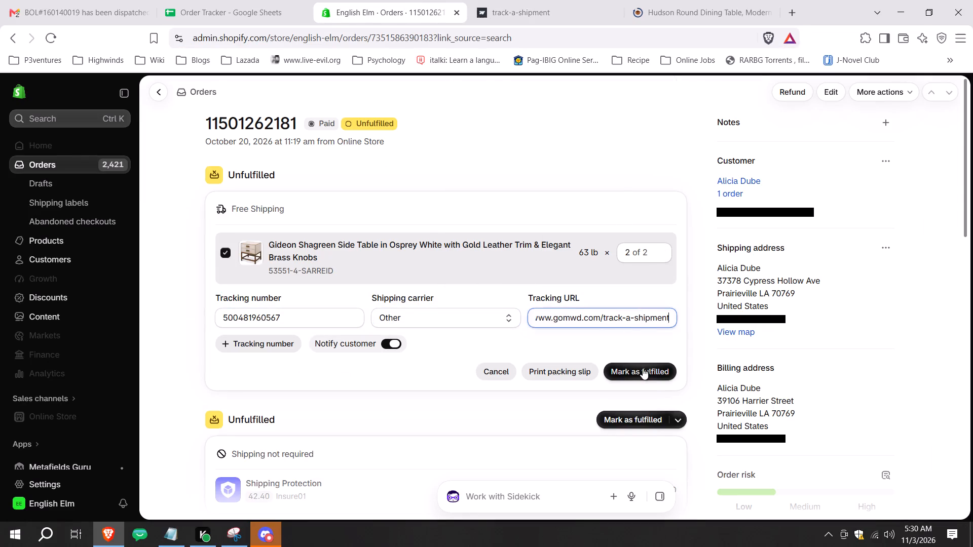
left_click(643, 368)
left_click(243, 0)
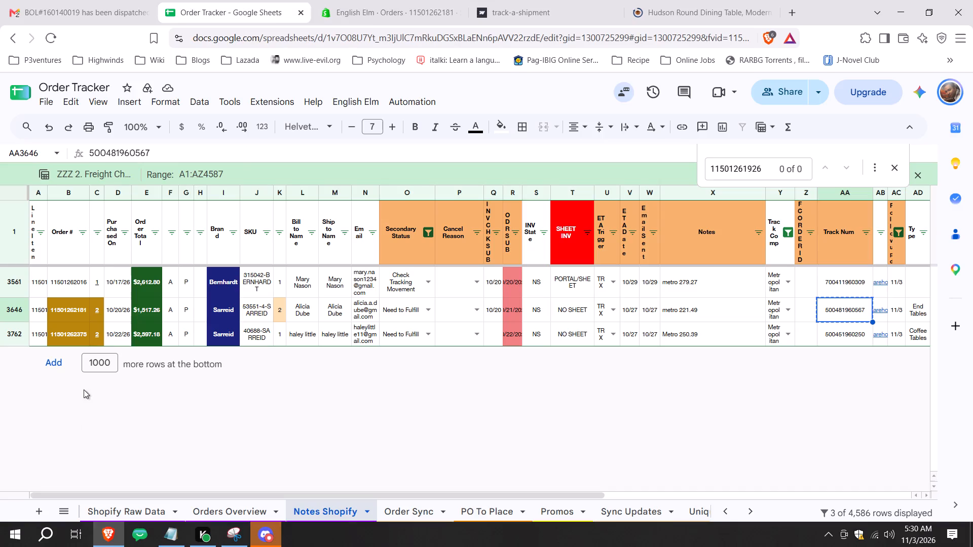
left_click(74, 337)
key("ctrl+c")
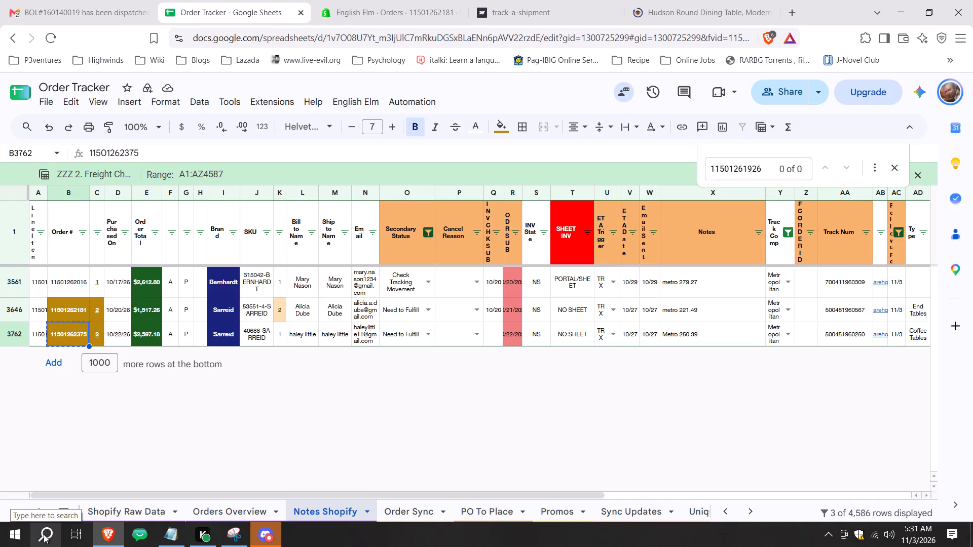
left_click(405, 0)
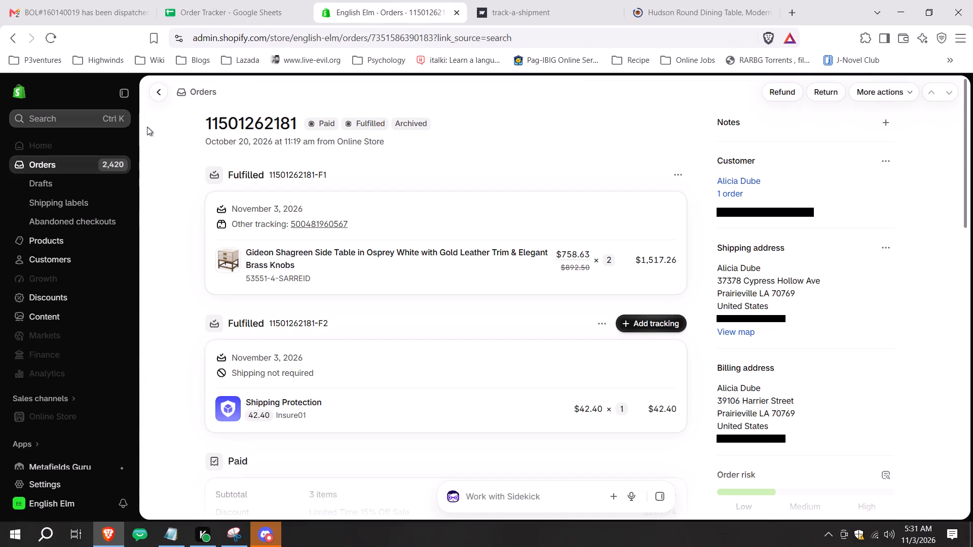
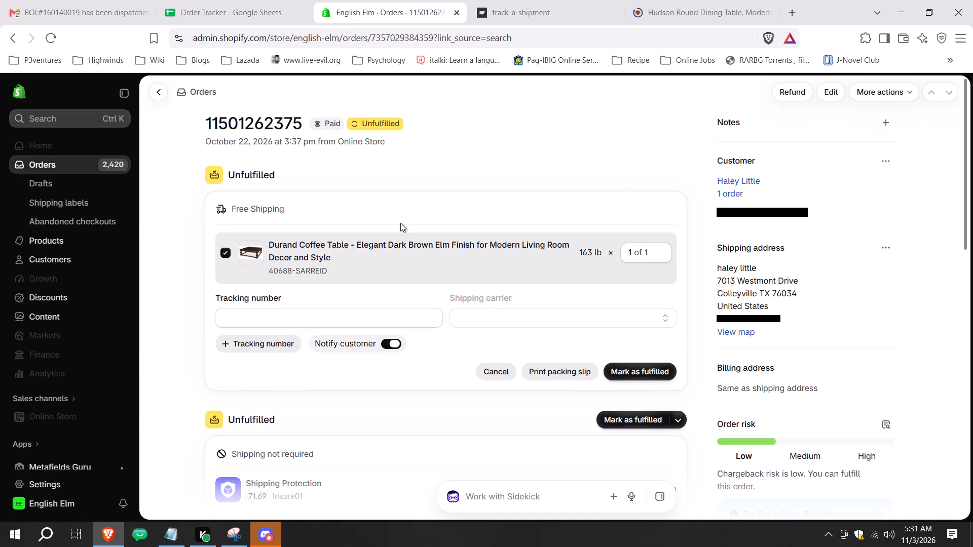
left_click(389, 318)
key("ctrl+v")
left_click(514, 0)
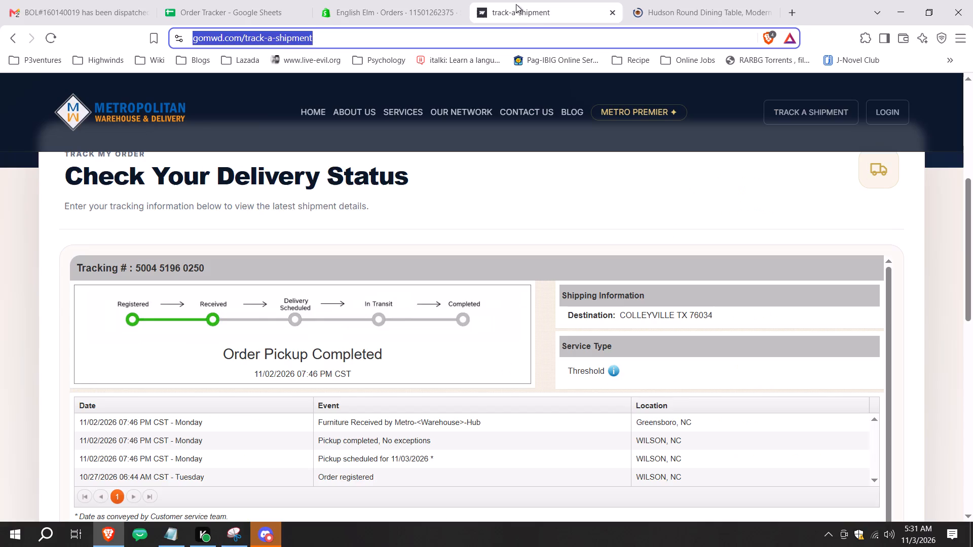
left_click(508, 33)
key("ctrl+a")
key("ctrl+c")
left_click(386, 0)
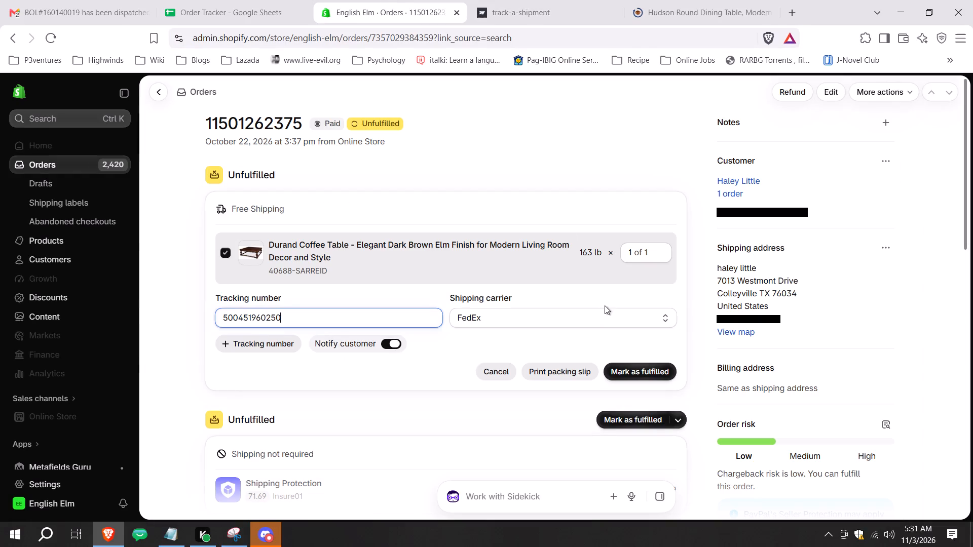
left_click(609, 320)
left_click(532, 130)
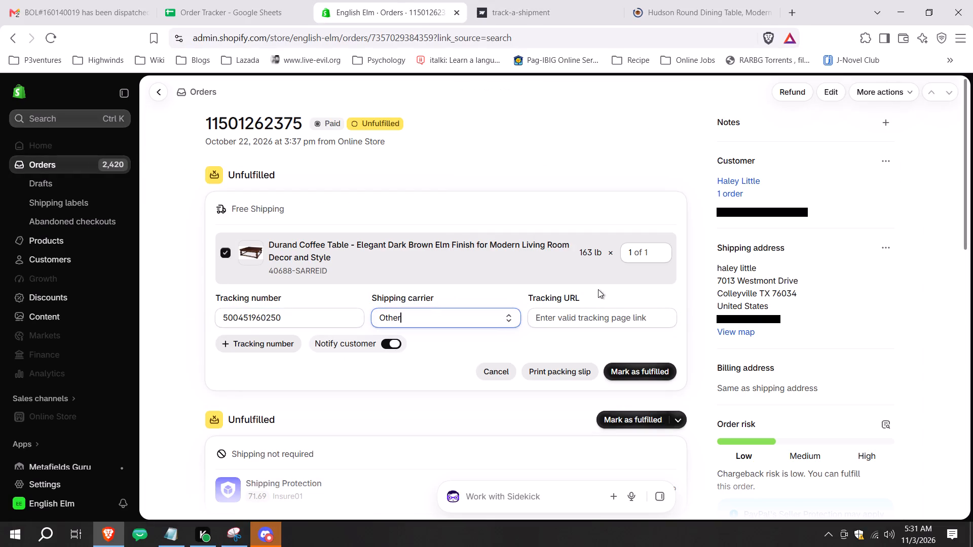
left_click(614, 320)
key("ctrl+v")
left_click(643, 364)
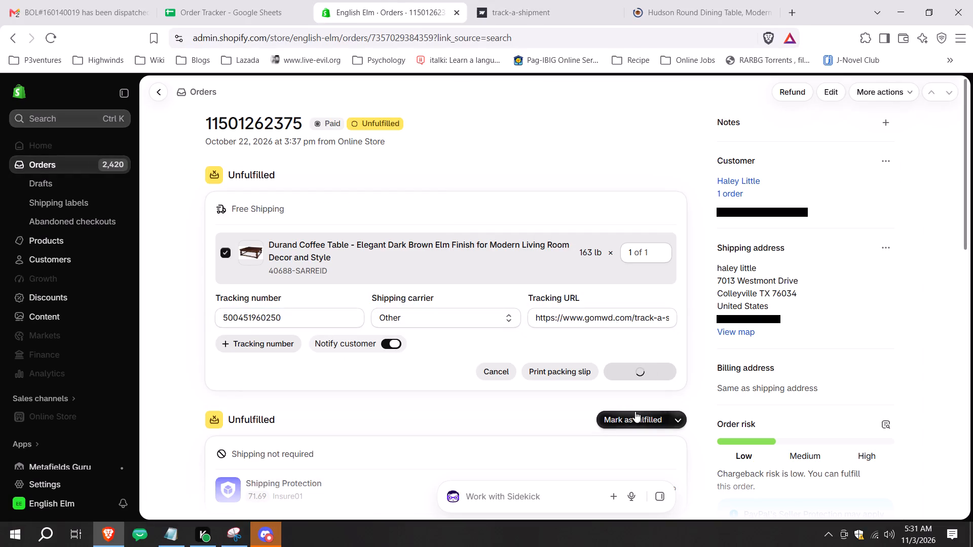
left_click(612, 8)
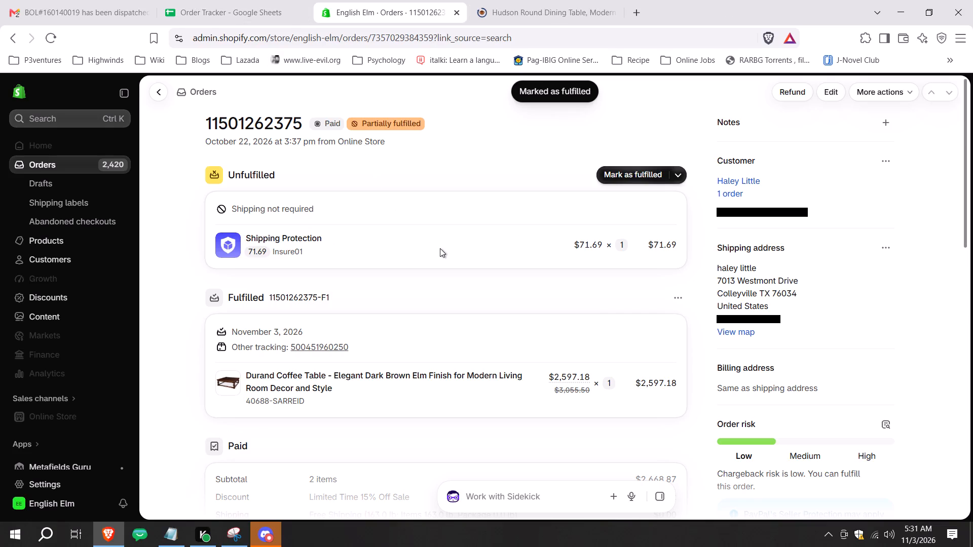
left_click(443, 236)
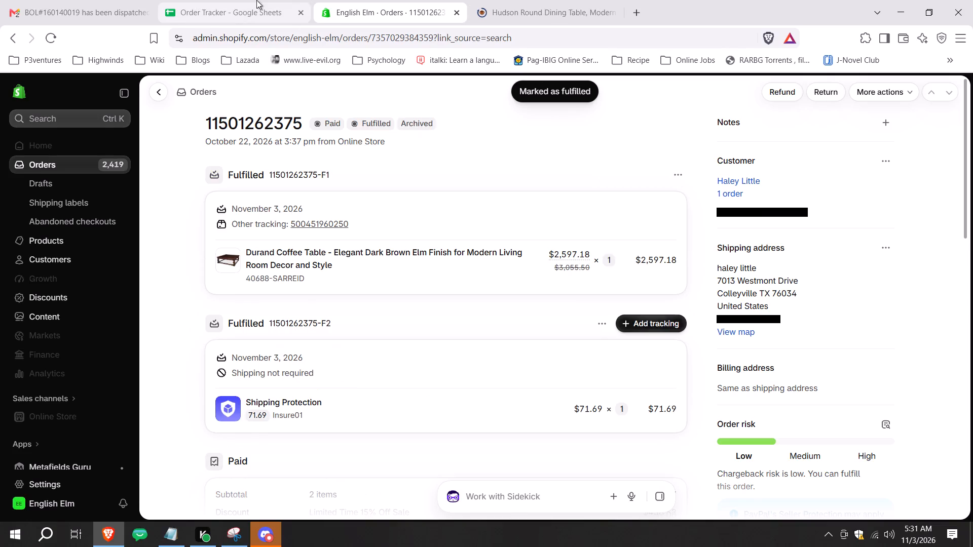
Return to the Order Tracker and switch to the ZZZ 3. ORDERS TO DO - OOS RESERVED filter view.
left_click(256, 0)
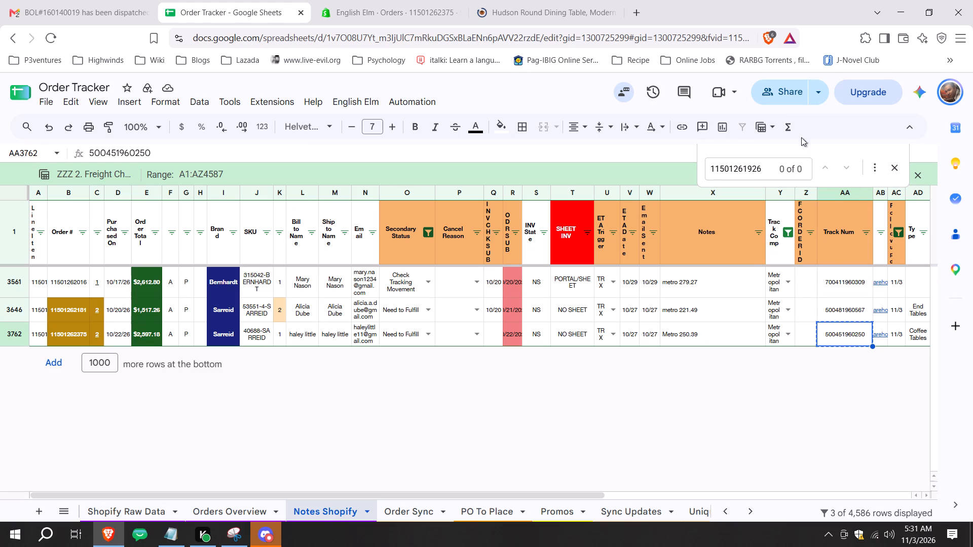
left_click(773, 125)
left_click(812, 420)
scroll(614, 237, "down", 3)
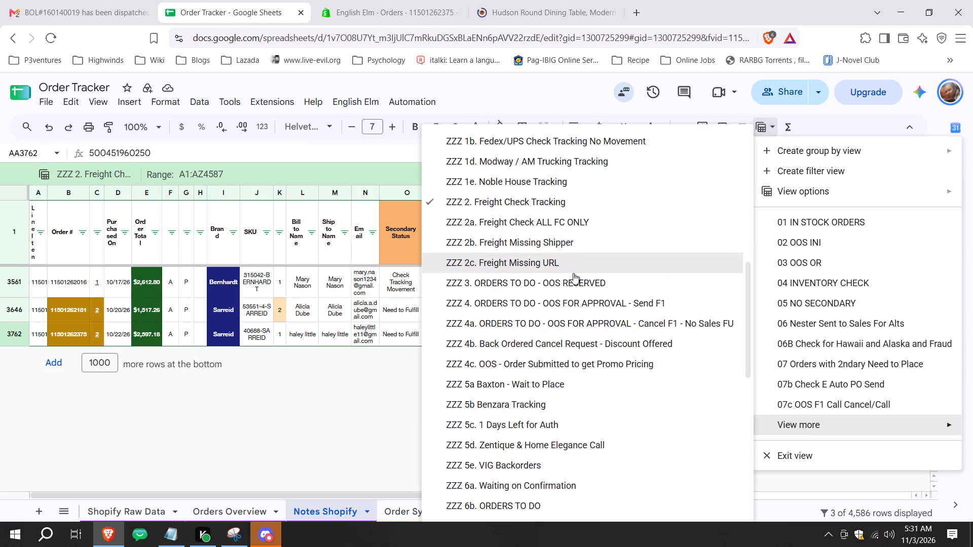
left_click(574, 291)
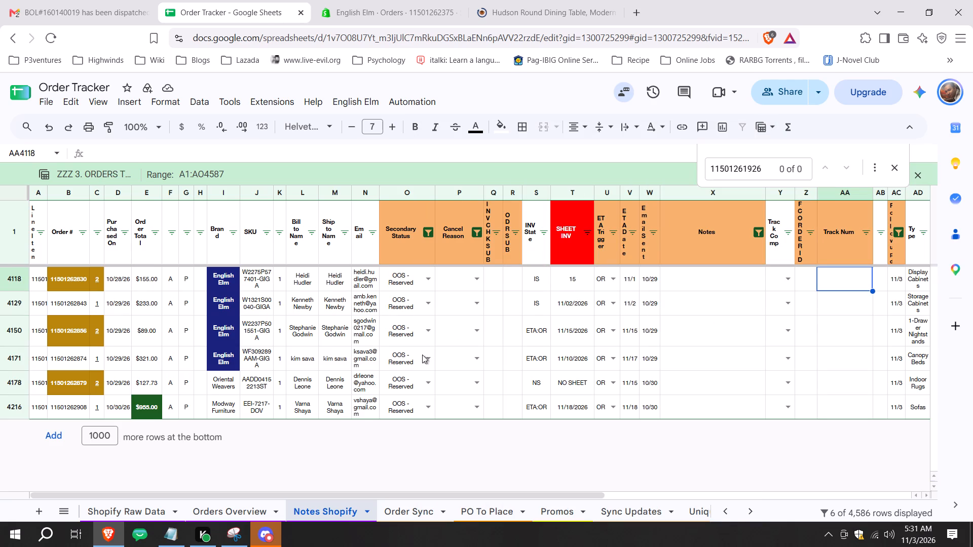
left_click(424, 282)
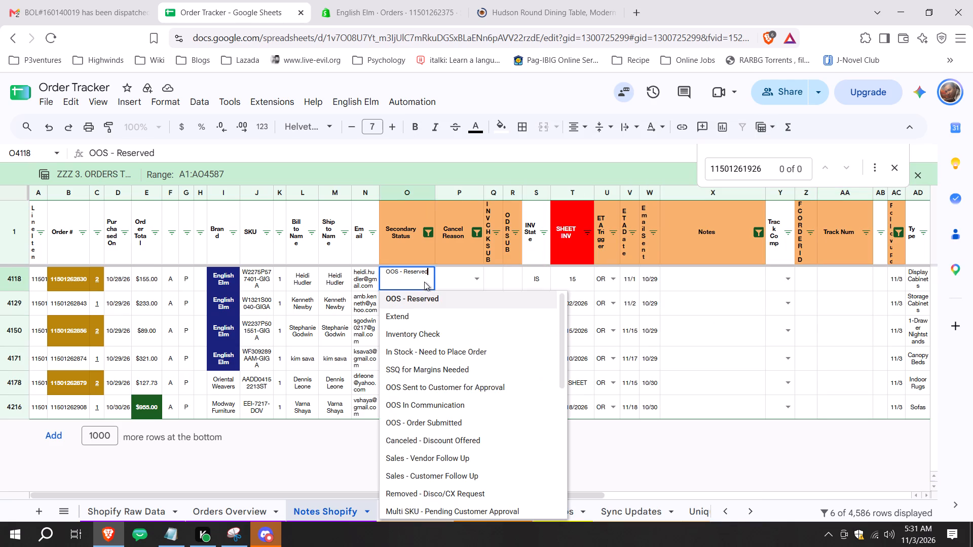
left_click(453, 359)
double_click(421, 302)
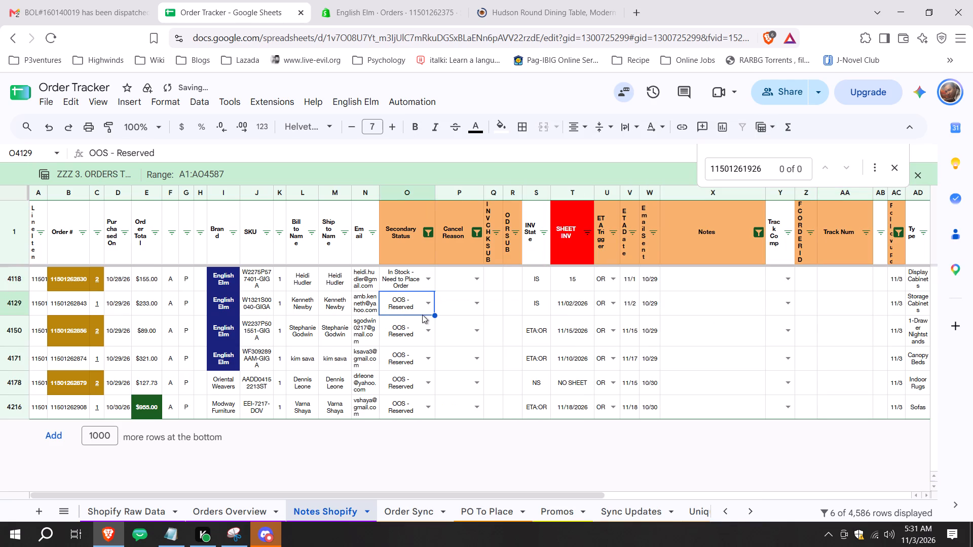
left_click(427, 302)
scroll(431, 426, "down", 1)
left_click_drag(481, 433, 481, 446)
key("shift+Down")
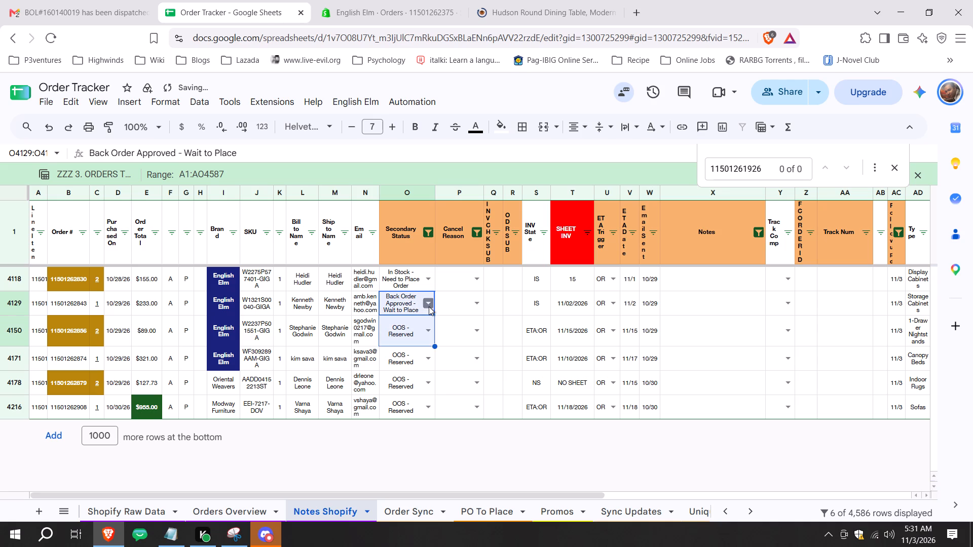
key("shift+Down")
key("shift+Down")
key("shift+Up")
key("ctrl+d")
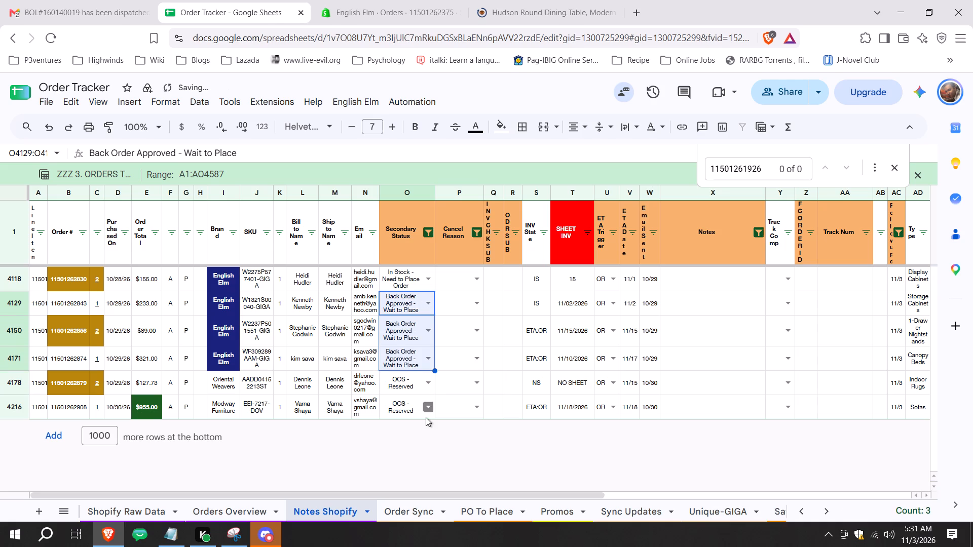
left_click_drag(419, 378, 424, 378)
left_click(431, 394)
left_click(429, 384)
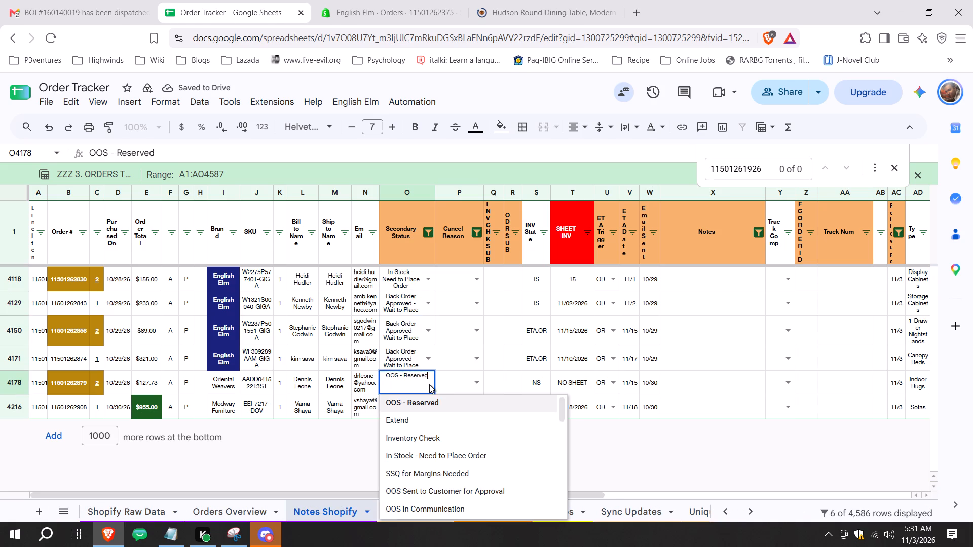
scroll(432, 446, "down", 1)
left_click(517, 499)
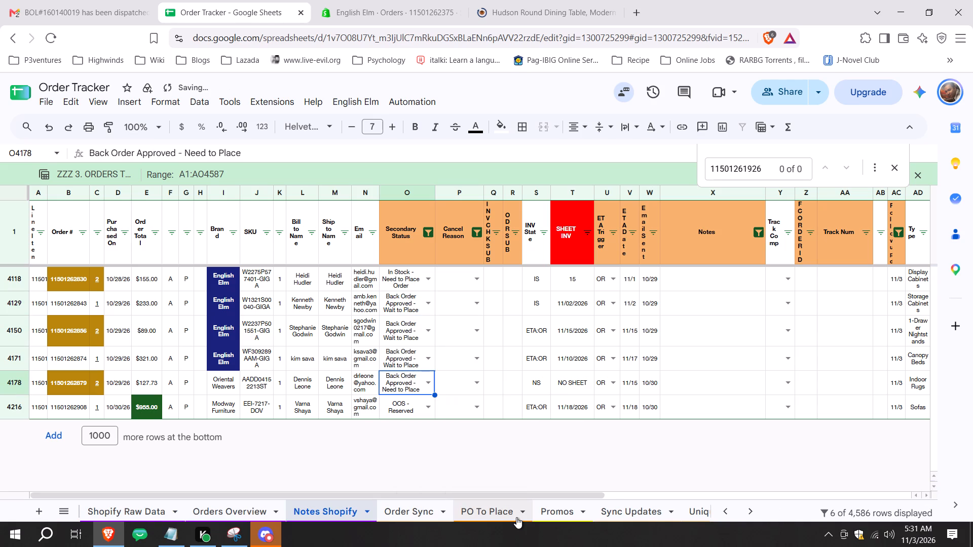
key("shift+Down")
key("ctrl+d")
Enter the note "reserved met" for all six listed orders.
left_click(719, 286)
type("reserved met")
key("Return")
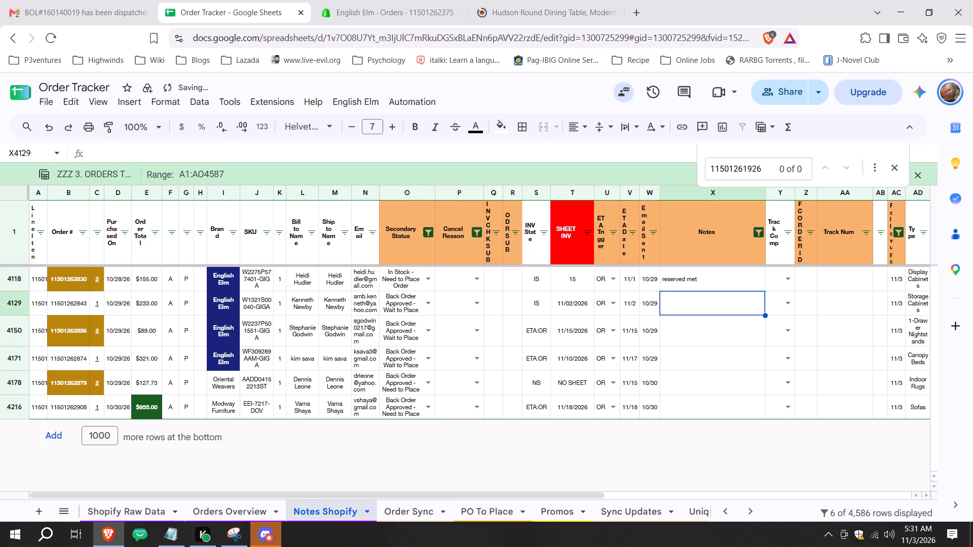
key("Up")
key("ctrl+shift+Down")
key("ctrl+d")
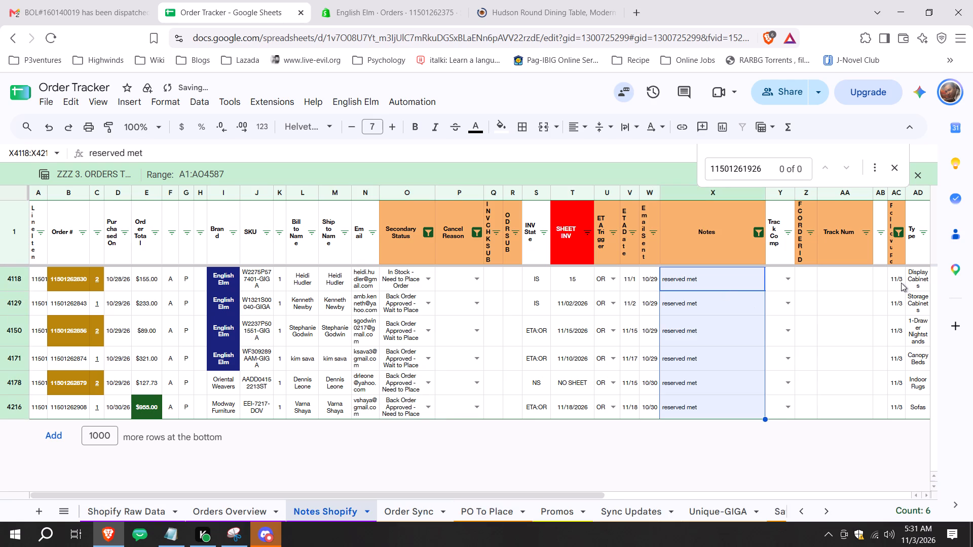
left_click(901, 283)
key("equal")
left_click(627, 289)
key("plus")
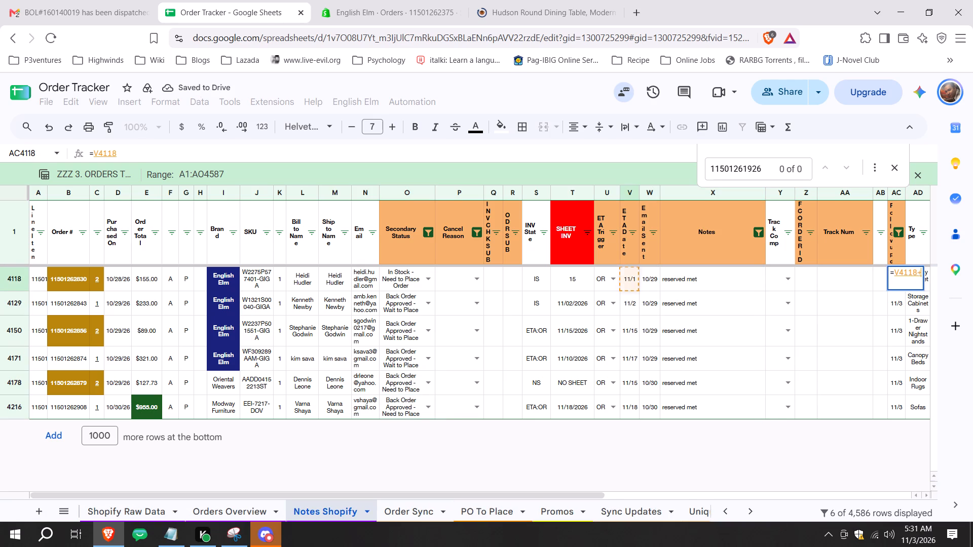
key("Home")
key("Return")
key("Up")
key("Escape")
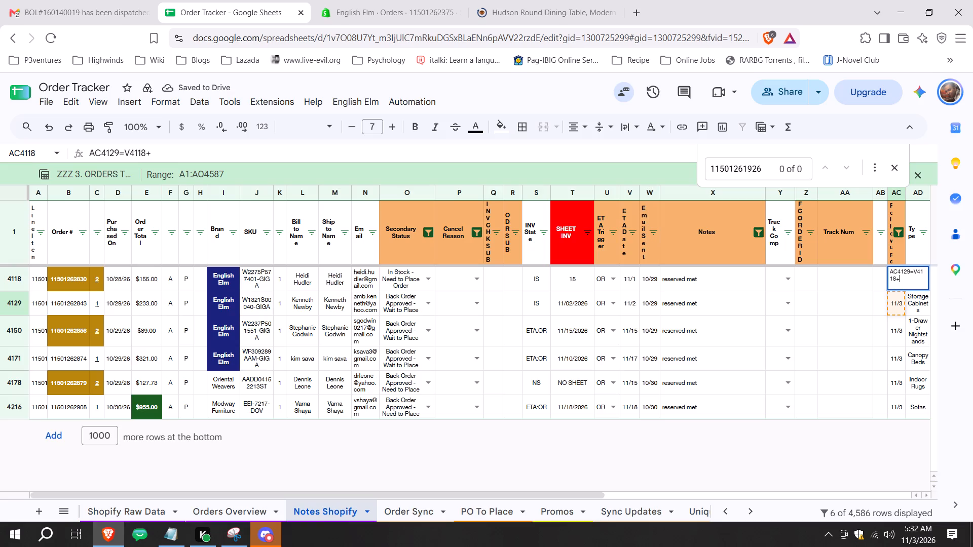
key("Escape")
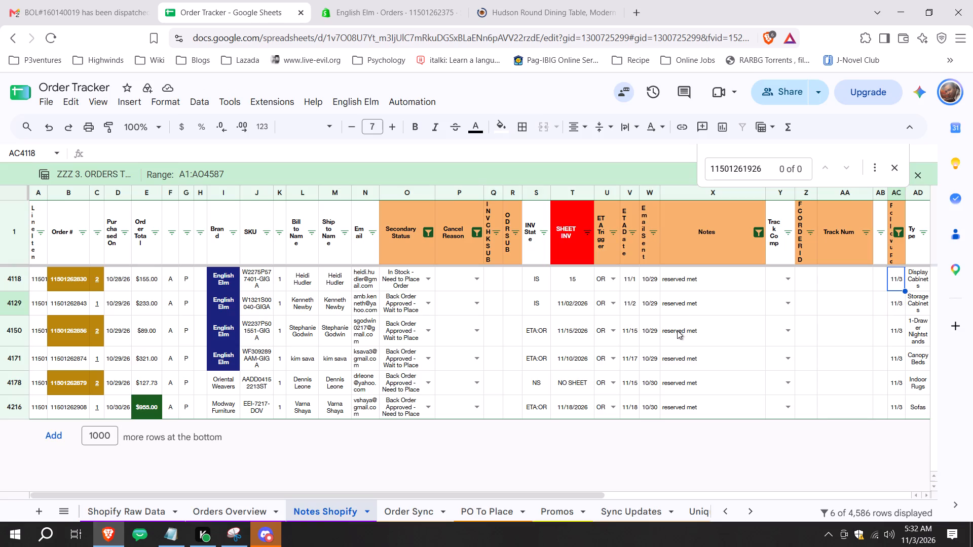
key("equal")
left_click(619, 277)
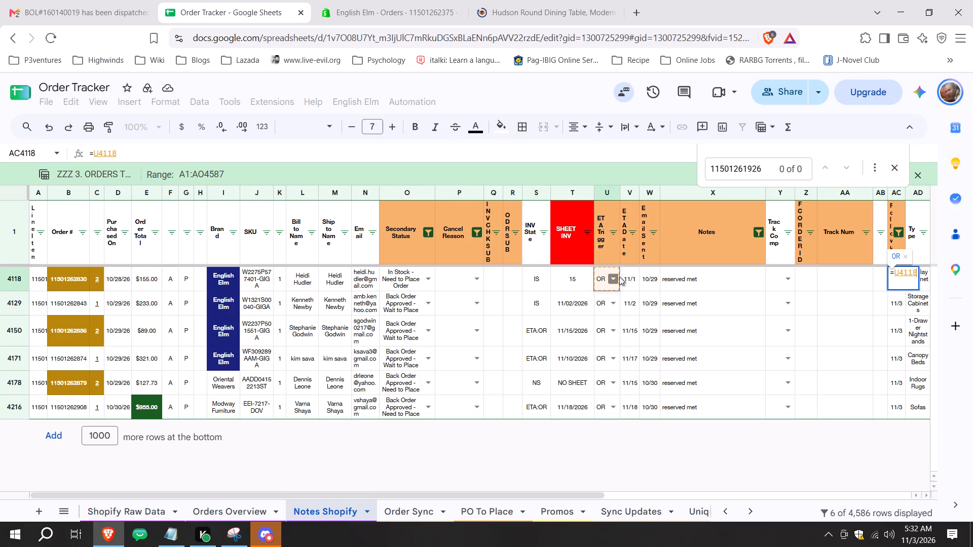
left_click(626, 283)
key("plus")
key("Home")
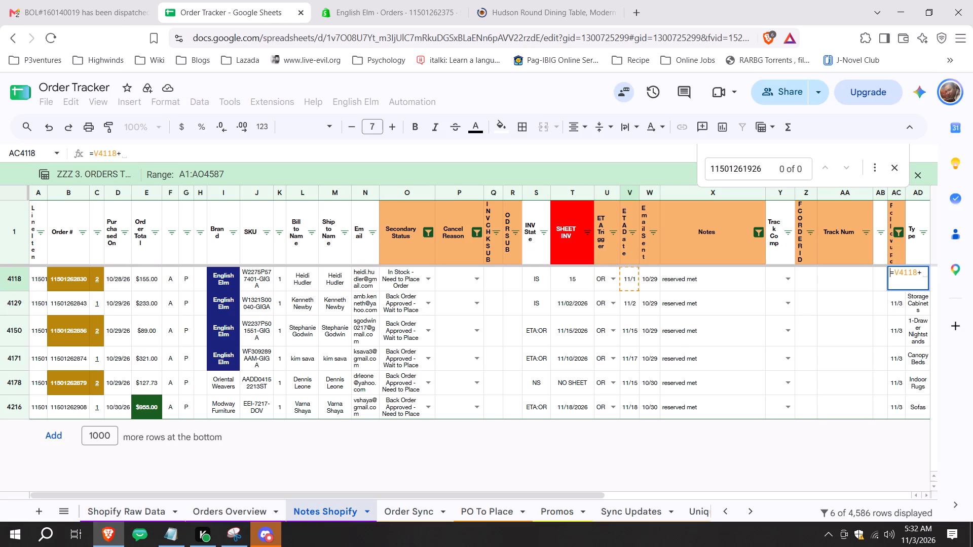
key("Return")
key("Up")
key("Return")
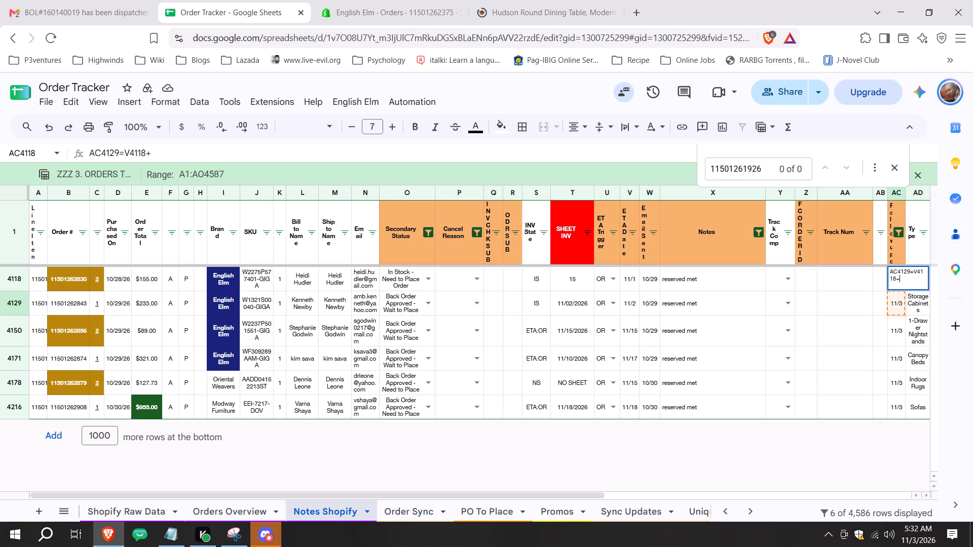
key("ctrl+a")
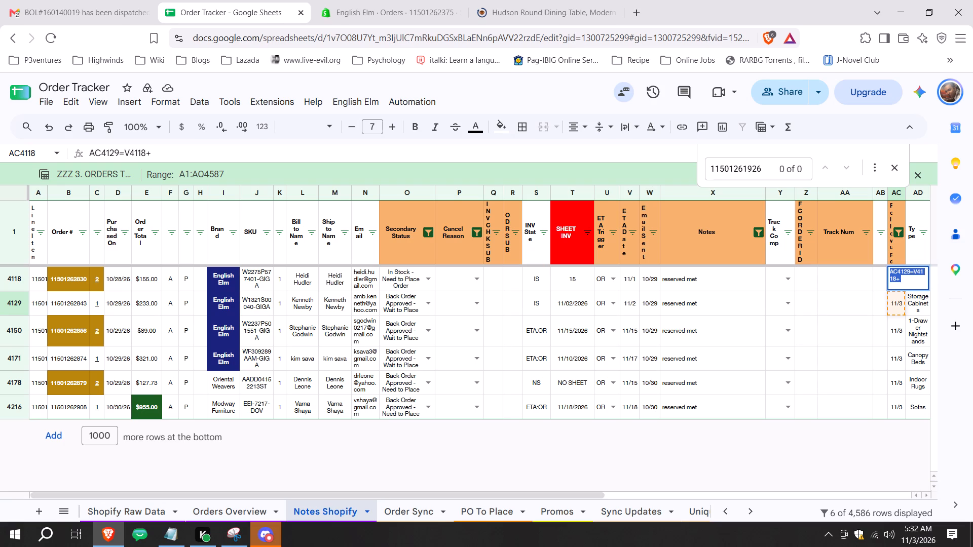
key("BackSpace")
Set the follow-up dates in column AC of all six orders to their ETA Date plus 7, then convert the formulas to plain values.
key("equal")
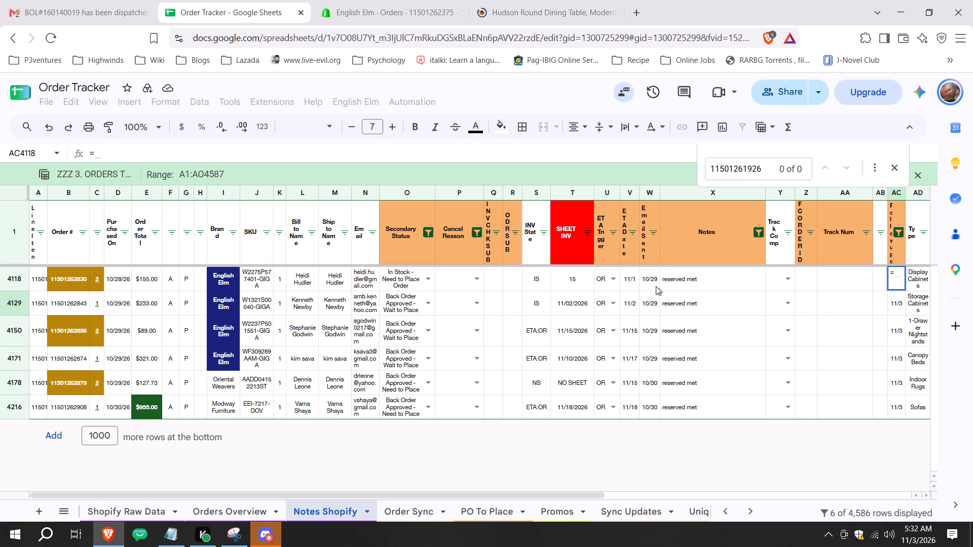
left_click(628, 279)
key("plus")
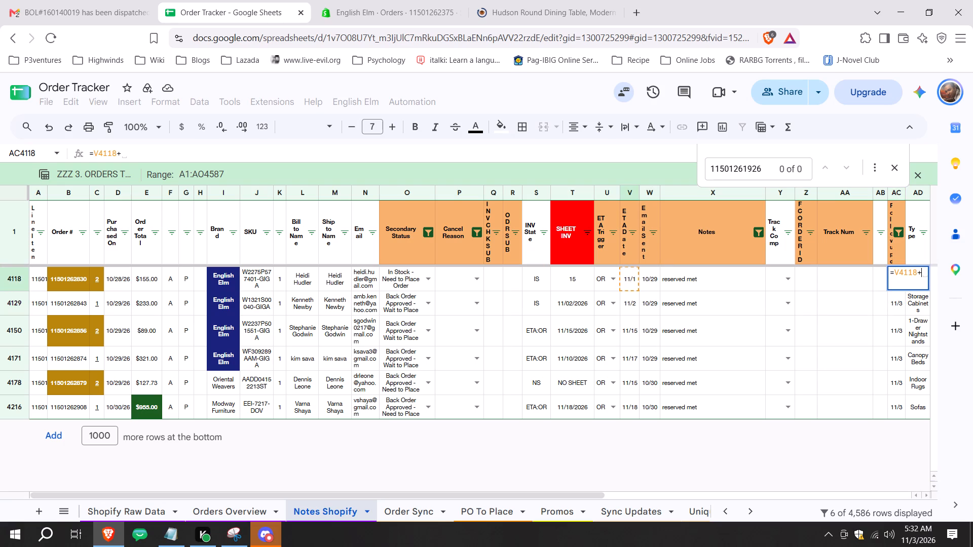
key("Home")
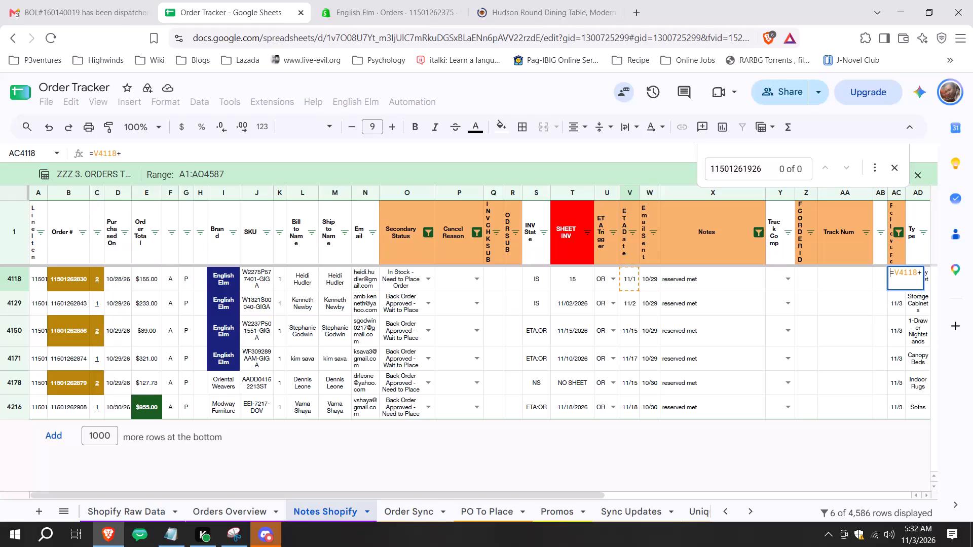
key("End")
key("7")
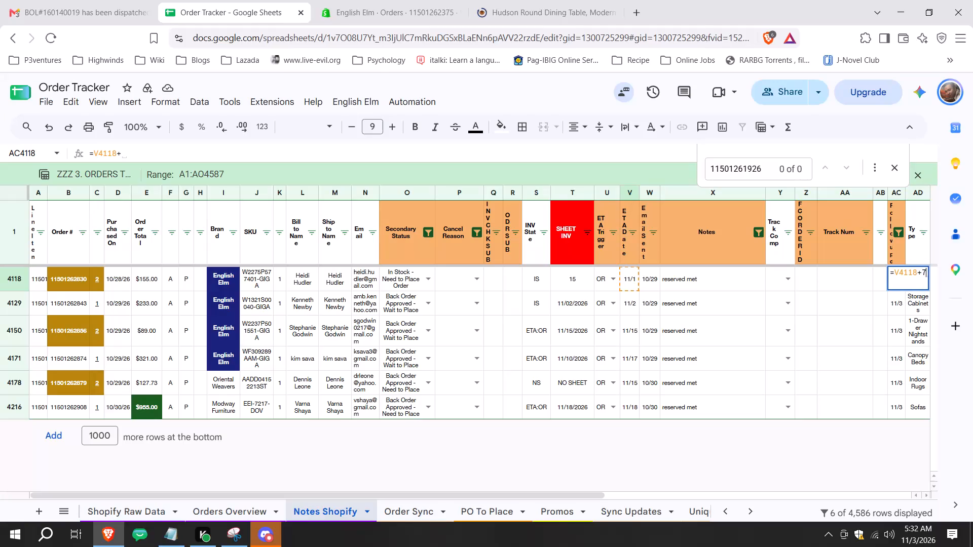
key("Return")
key("Up")
key("ctrl+shift+Down")
key("ctrl+d")
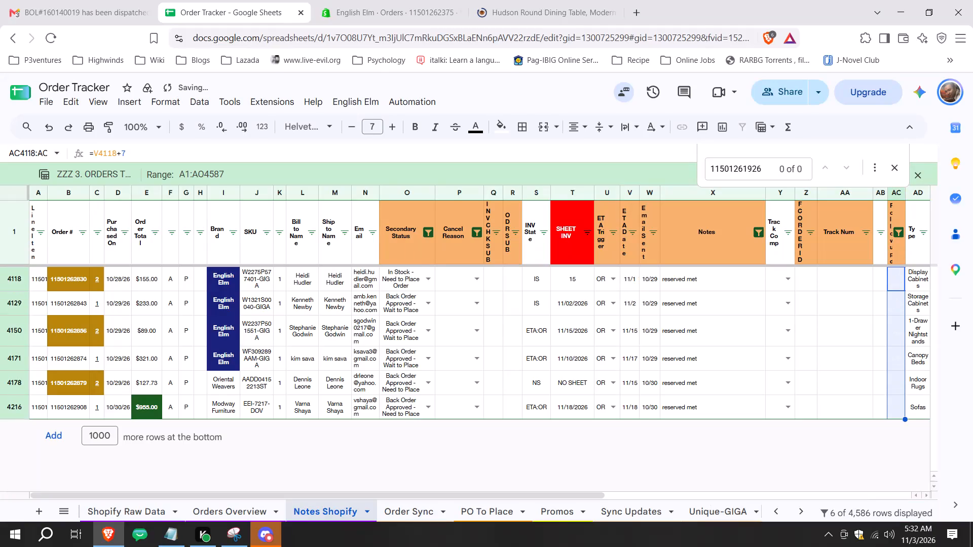
key("ctrl+c")
key("ctrl+shift+v")
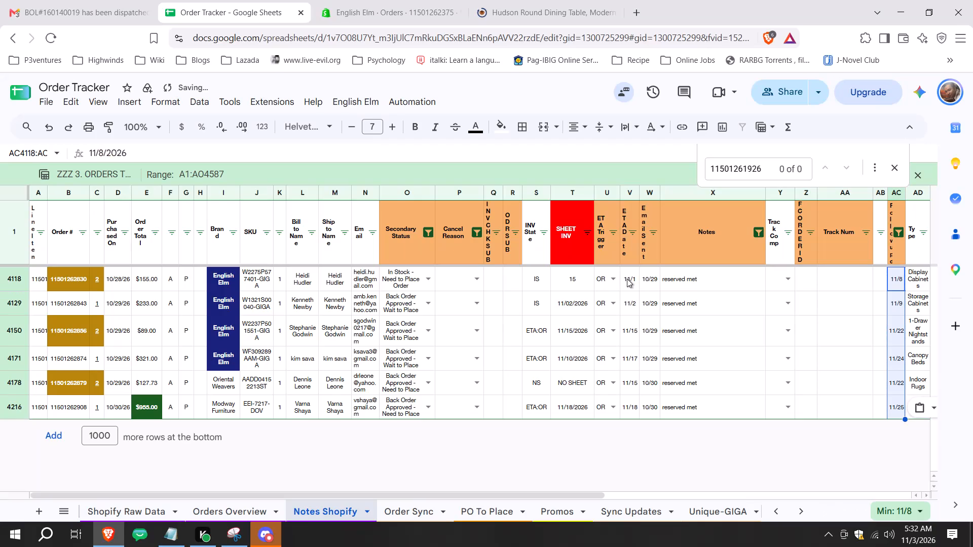
Switch to the ZZZ 4. ORDERS TO DO - OOS FOR APPROVAL - Send F1 filter view.
scroll(696, 317, "up", 4)
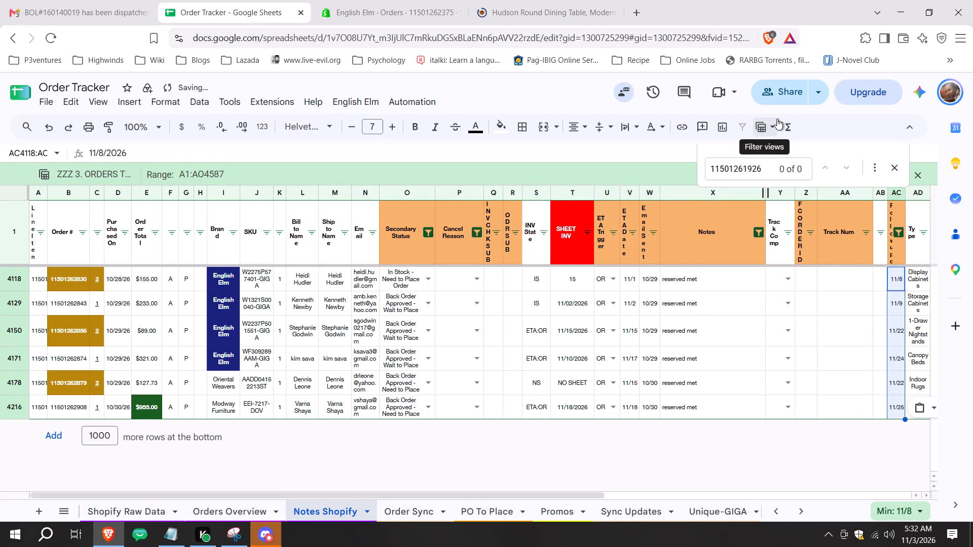
left_click(777, 119)
scroll(544, 310, "down", 4)
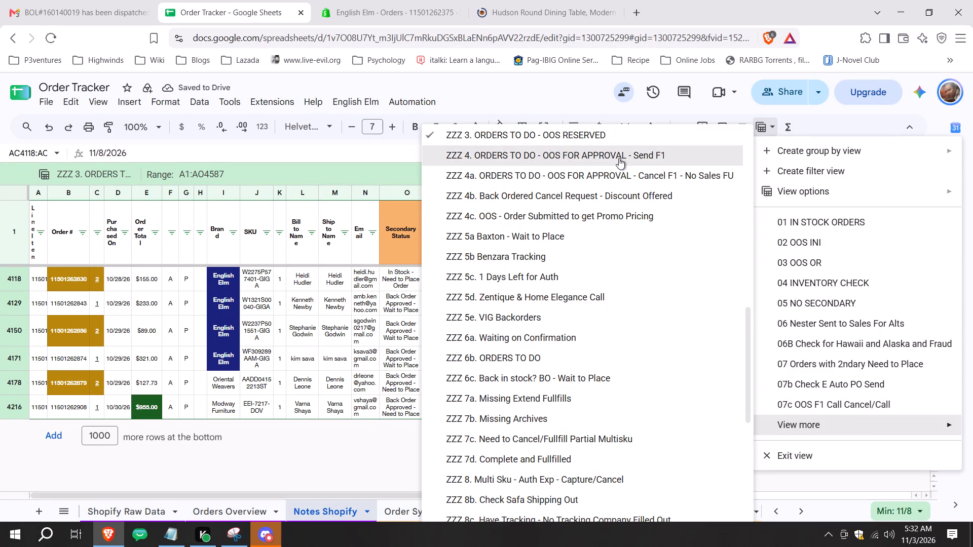
left_click(619, 158)
scroll(543, 343, "up", 9)
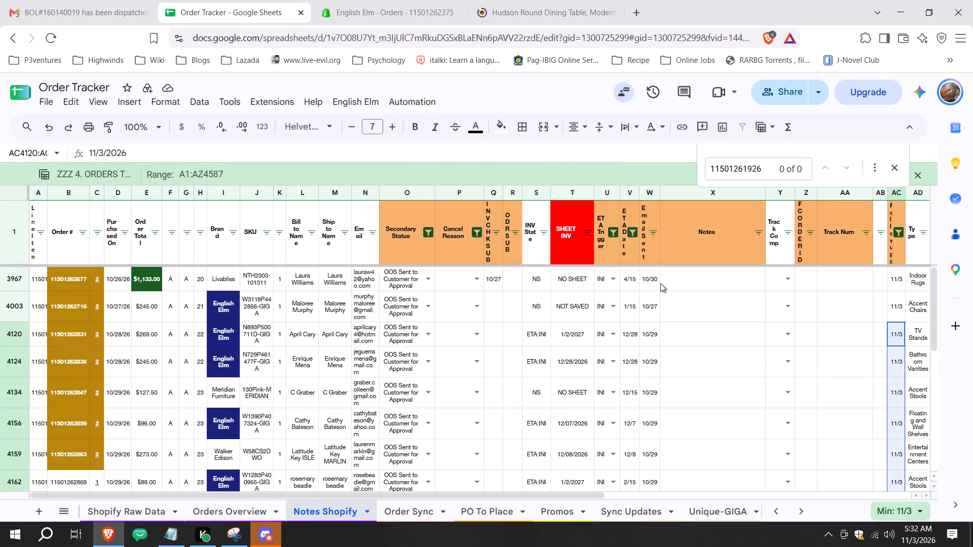
Set the ETA Trigger to F1 for the listed orders from row 3967 down through row 4184.
left_click(660, 283)
left_click(616, 272)
left_click(614, 272)
double_click(614, 272)
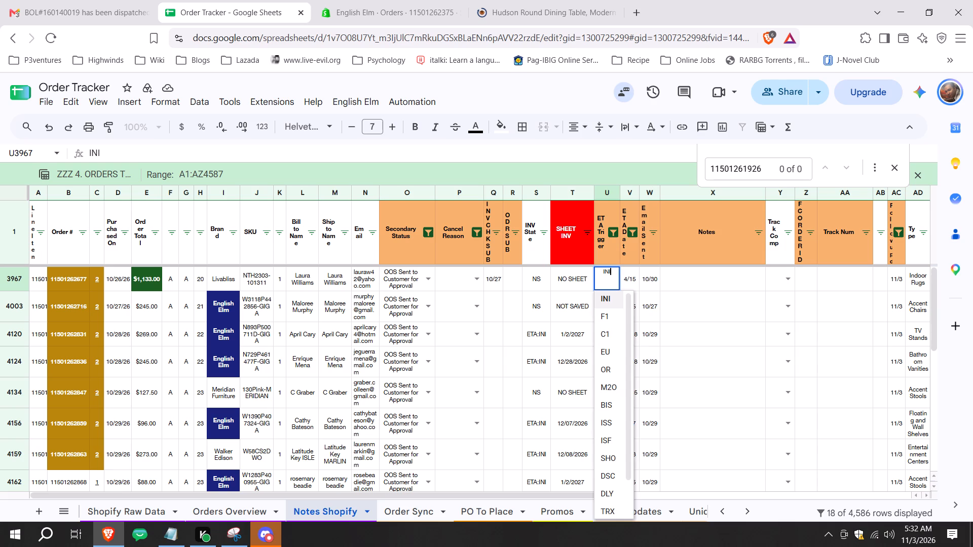
left_click(608, 319)
key("ctrl+shift+Down")
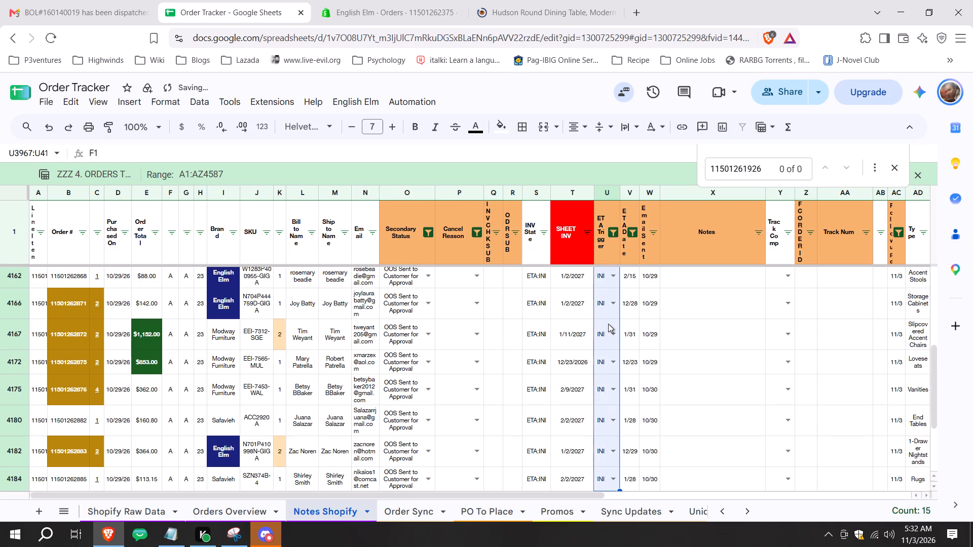
key("ctrl+d")
scroll(626, 323, "down", 2)
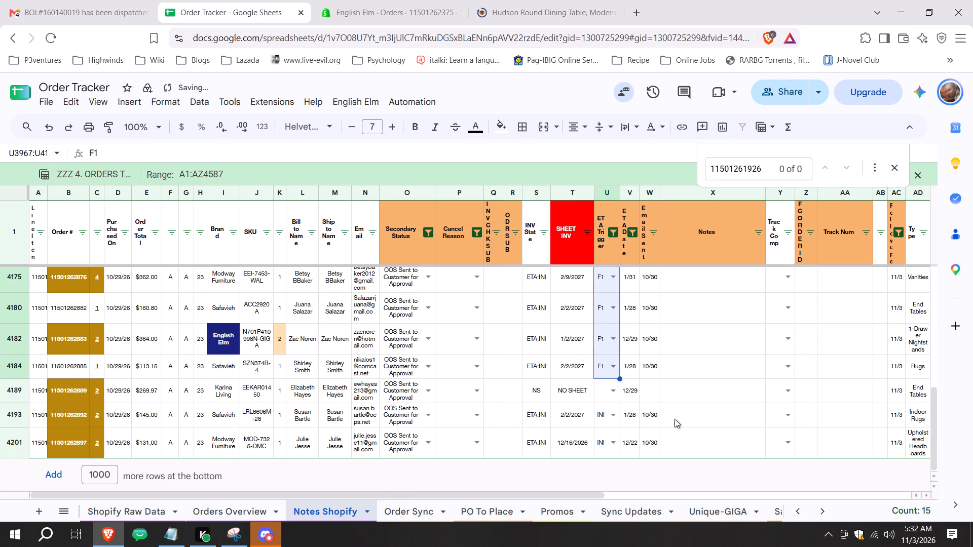
left_click(622, 390)
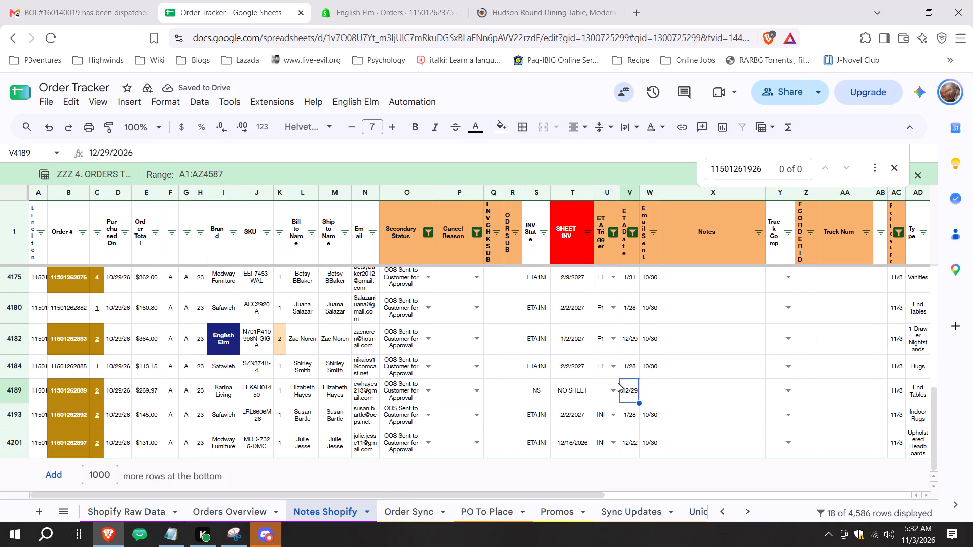
left_click(618, 383)
left_click(616, 383)
left_click(614, 394)
left_click(610, 412)
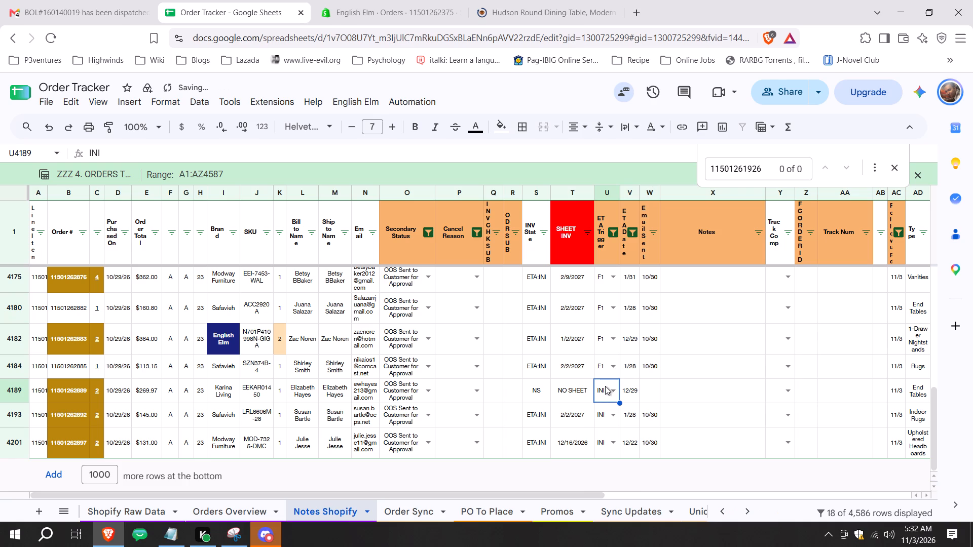
left_click(605, 373)
key("ctrl+c")
left_click(601, 419)
key("ctrl+v")
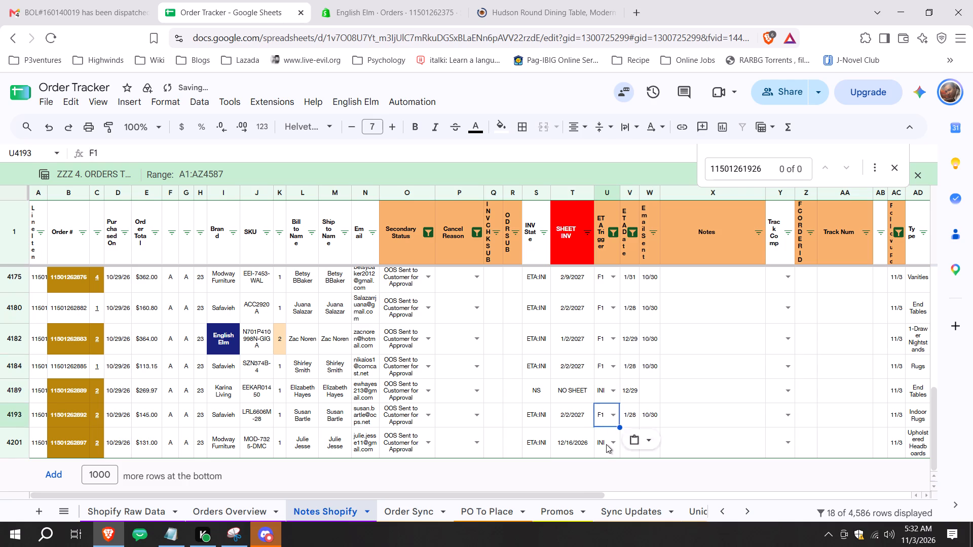
left_click(606, 444)
key("ctrl+v")
Clear the Email Sent dates of all orders listed in this view, from row 3967 down to row 4201.
scroll(697, 384, "up", 11)
left_click(656, 288)
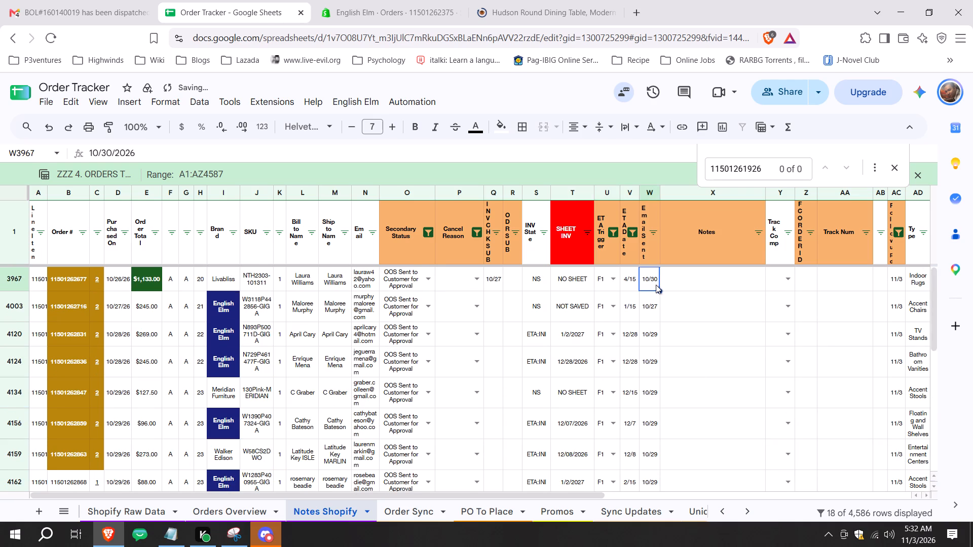
key("ctrl+shift+Down")
key("ctrl+shift+Down")
key("ctrl+shift+Down")
key("ctrl+shift+Down")
key("ctrl+shift+Down")
key("ctrl+shift+Down")
key("ctrl+shift+Down")
key("ctrl+shift+Down")
key("ctrl+shift+Down")
key("Delete")
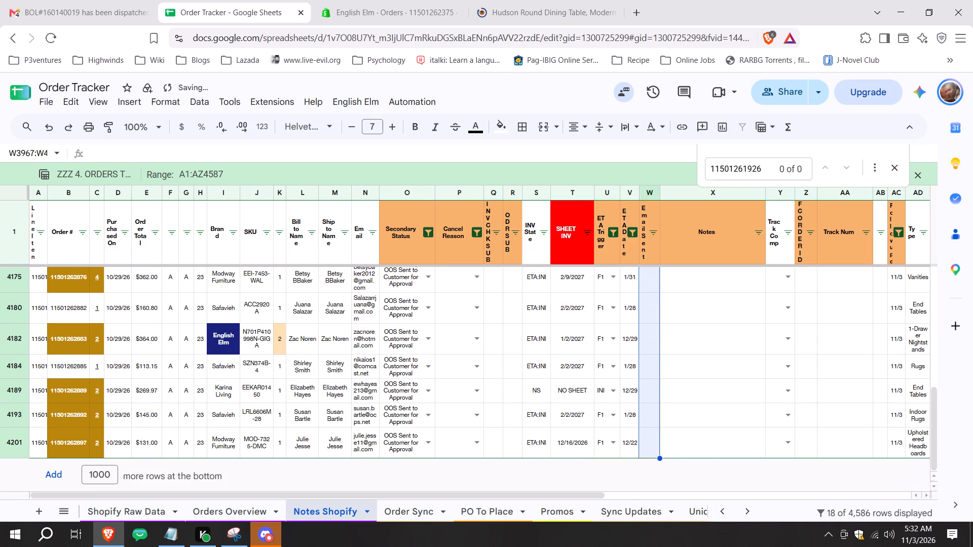
Set the follow-up date in column AC to 11/5/2026 for all orders listed in this view.
scroll(494, 546, "up", 20)
scroll(494, 546, "up", 1)
left_click(902, 268)
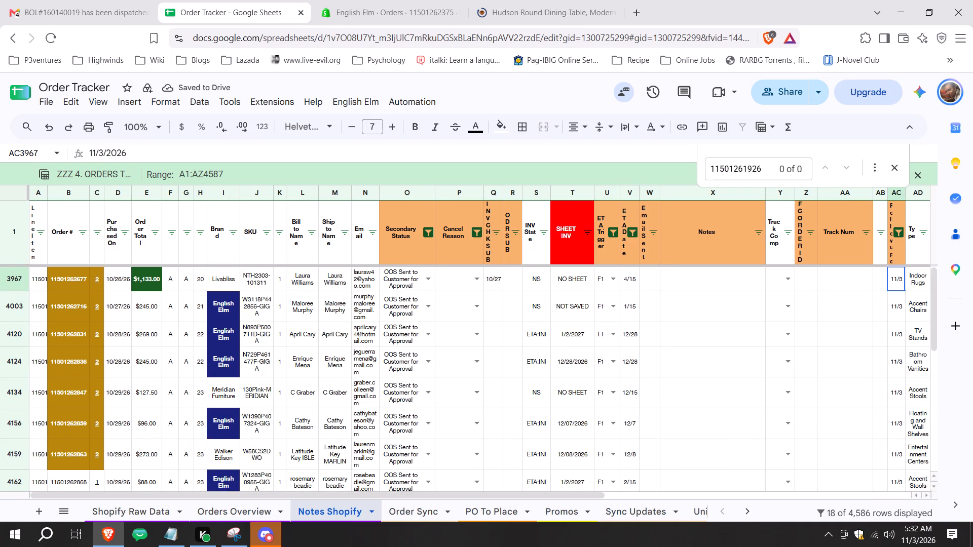
double_click(904, 276)
left_click(860, 349)
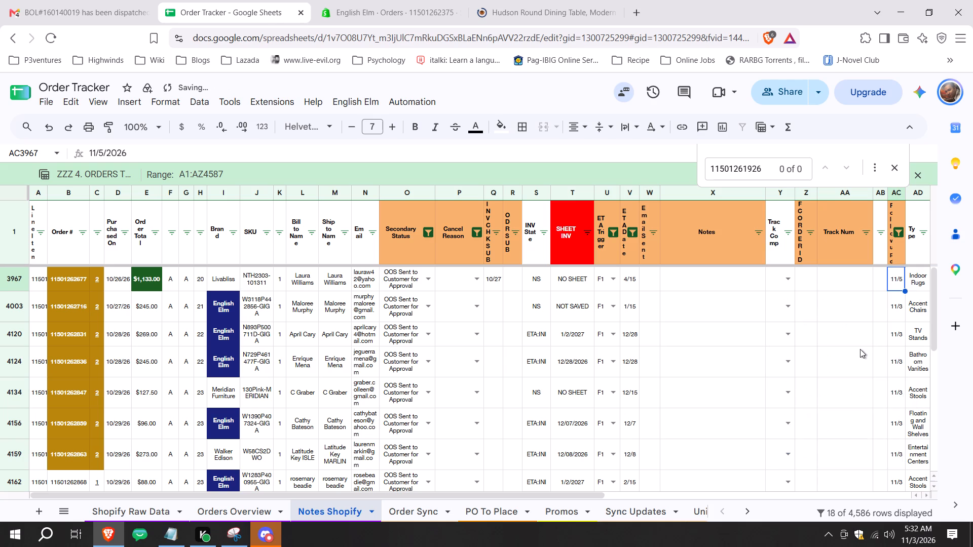
key("ctrl+shift+Down")
key("ctrl+d")
Switch to the ZZZ 4a. ORDERS TO DO - OOS FOR APPROVAL - Cancel F1 - No Sales FU filter view.
left_click(771, 129)
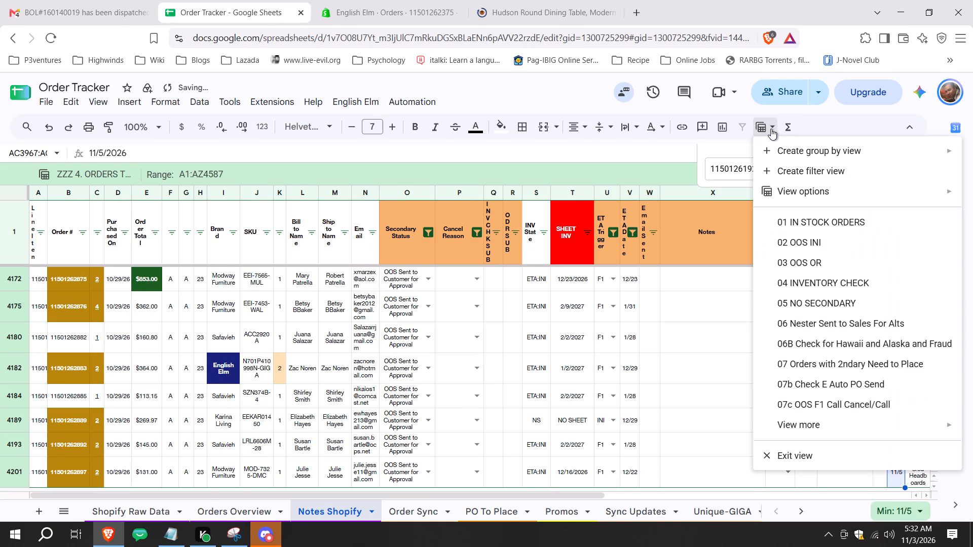
scroll(624, 237, "down", 3)
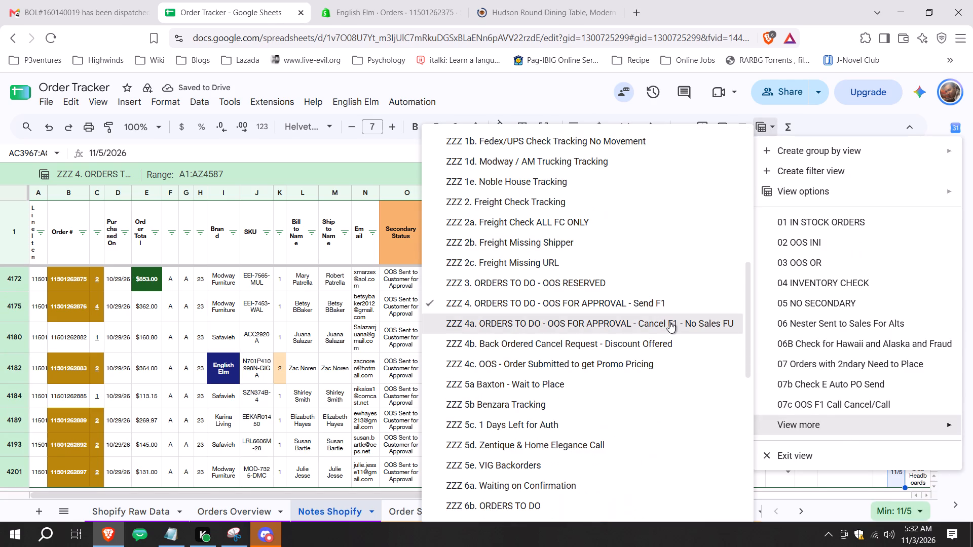
left_click(671, 323)
scroll(532, 289, "up", 15)
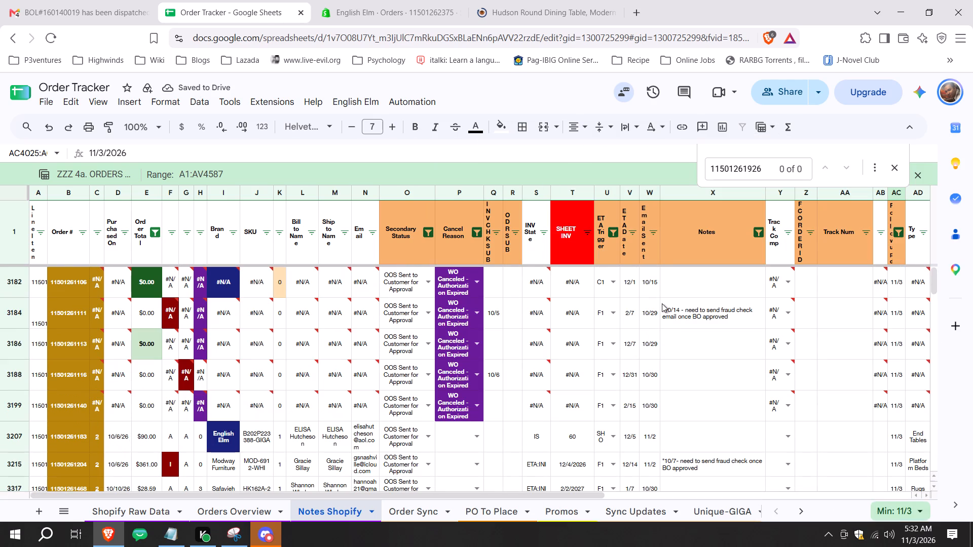
scroll(641, 341, "down", 1)
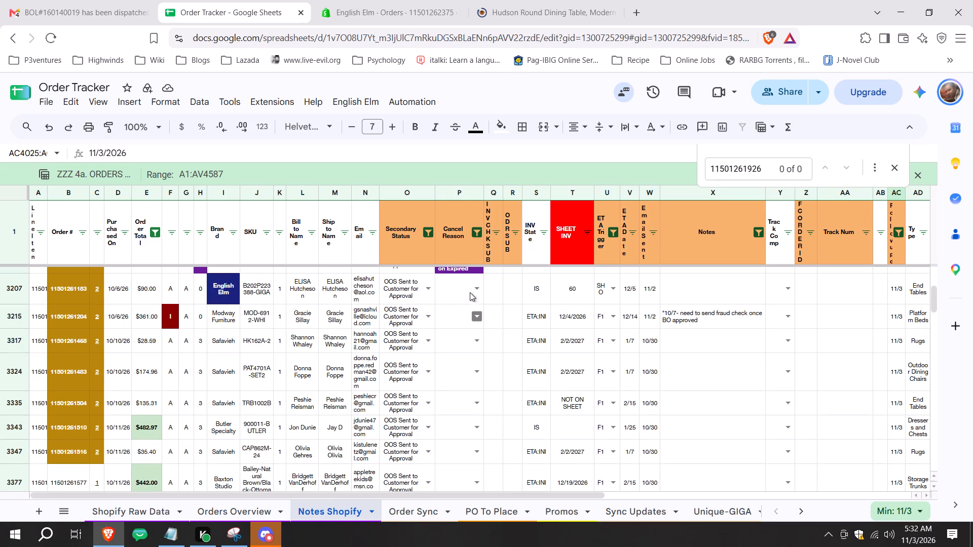
left_click(479, 287)
scroll(484, 316, "down", 2)
left_click(523, 387)
key("shift+Down")
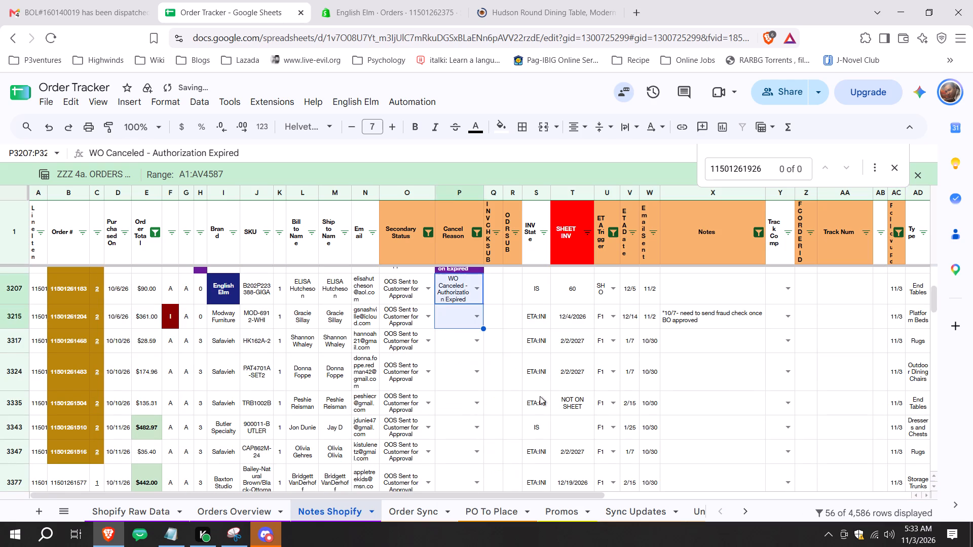
key("ctrl+d")
Clear the Email Sent dates of all listed orders from row 3317 down to the last row.
left_click(657, 354)
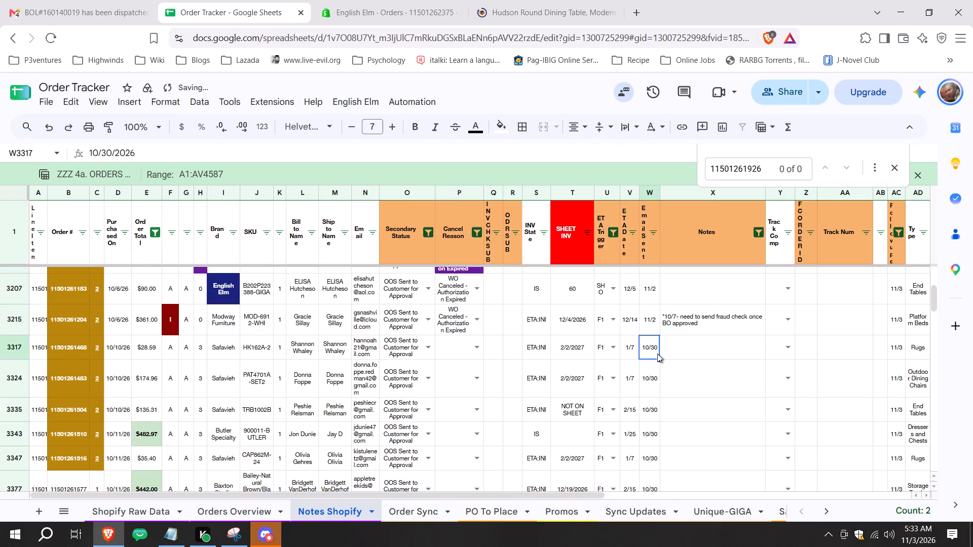
key("ctrl+shift+Down")
key("Delete")
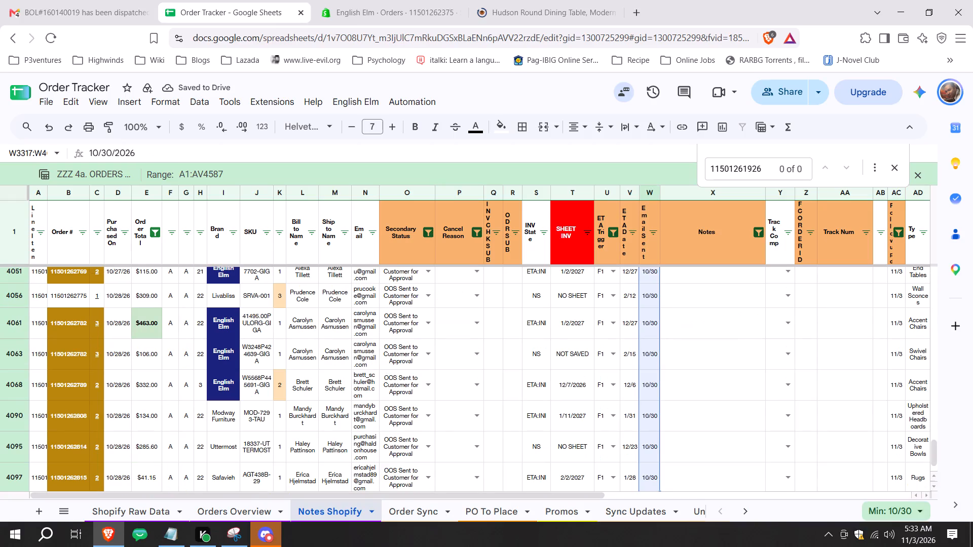
Set the column AC follow-up date to 11/5/2026 for all listed orders, from row 3182 down to row 4097.
scroll(643, 399, "up", 3)
scroll(757, 408, "up", 3)
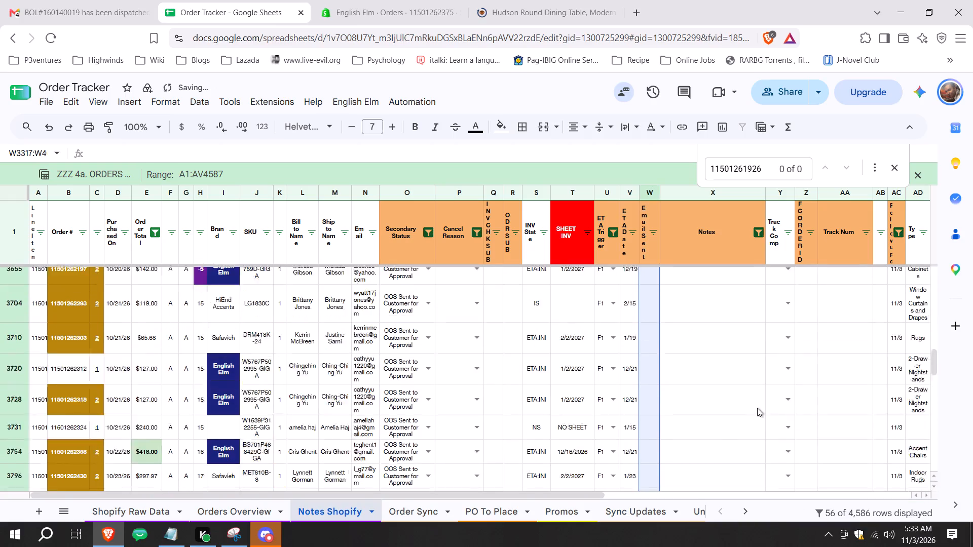
scroll(757, 408, "up", 3)
scroll(812, 442, "down", 2)
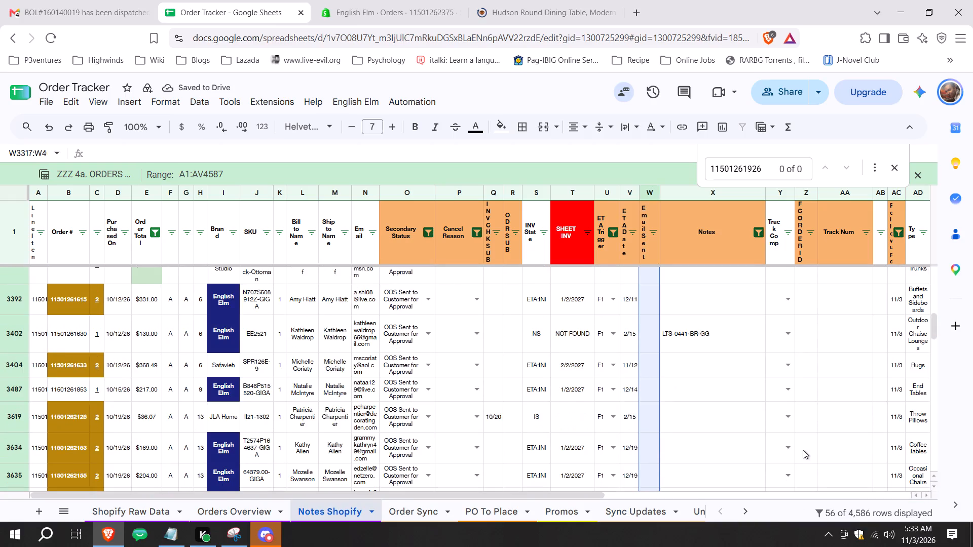
scroll(803, 450, "up", 10)
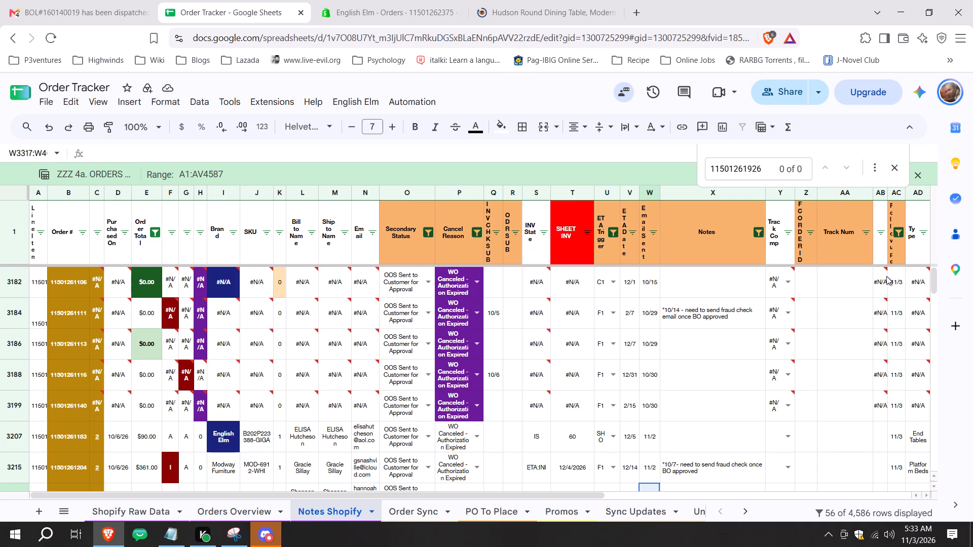
double_click(897, 278)
left_click(865, 349)
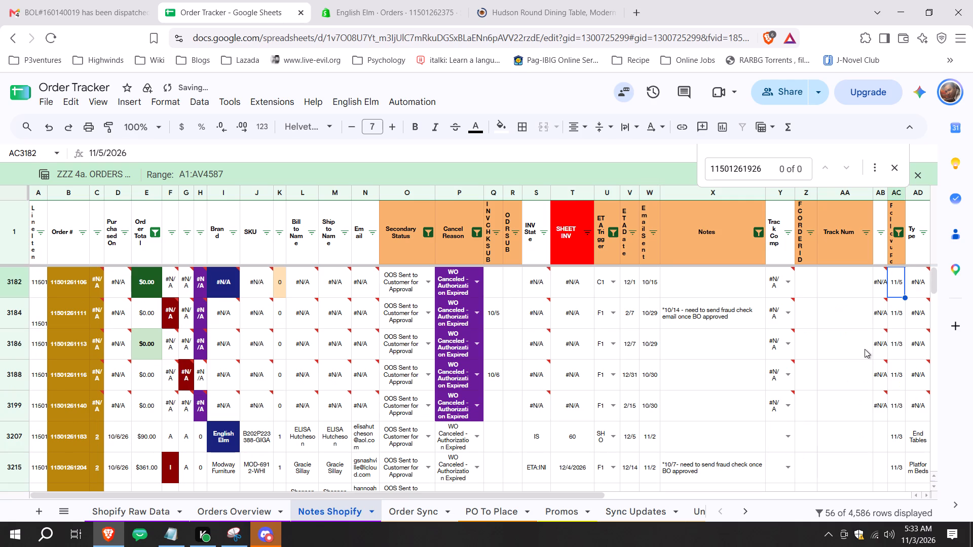
key("ctrl+shift+Down")
key("ctrl+shift+Down")
key("ctrl+shift+Down")
key("ctrl+d")
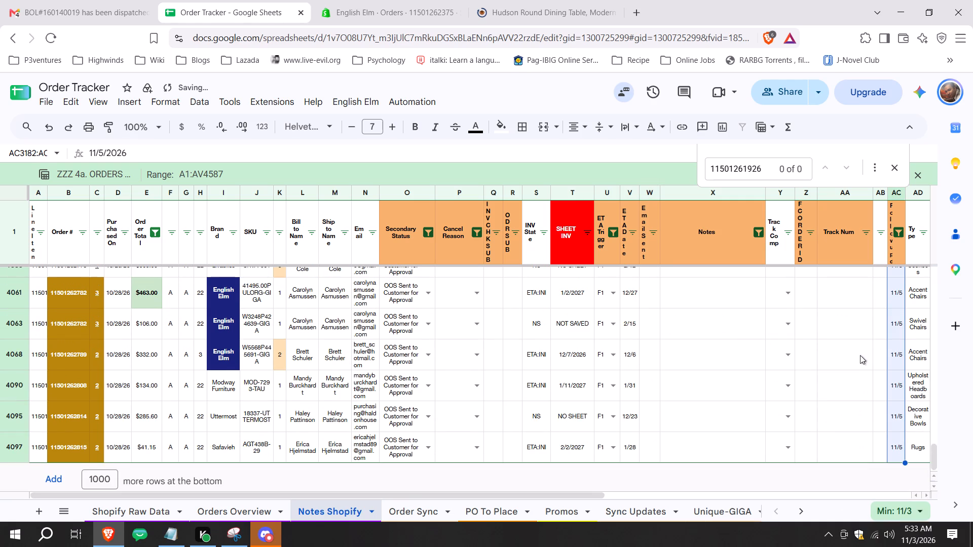
Bring up the extended list of saved filter views to switch to another ZZZ view.
left_click(772, 121)
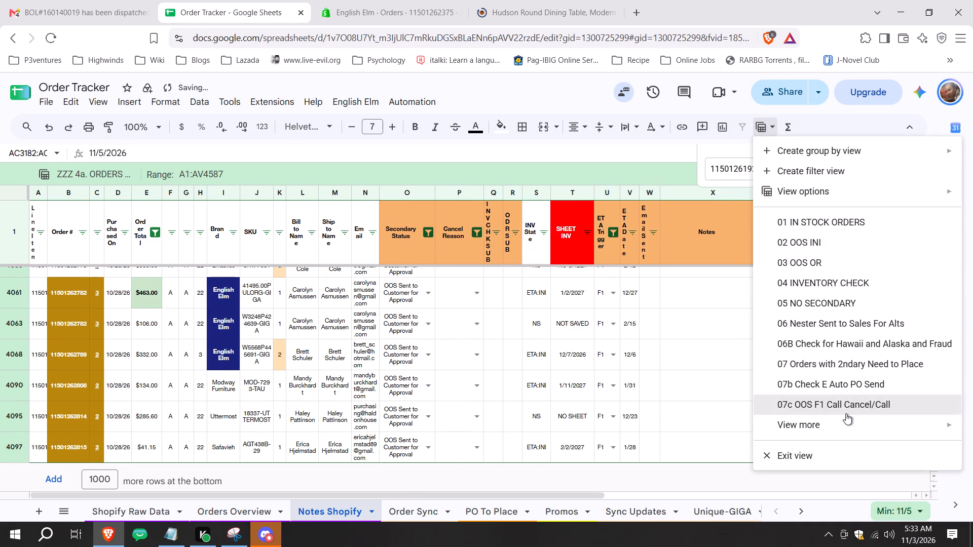
scroll(580, 259, "down", 3)
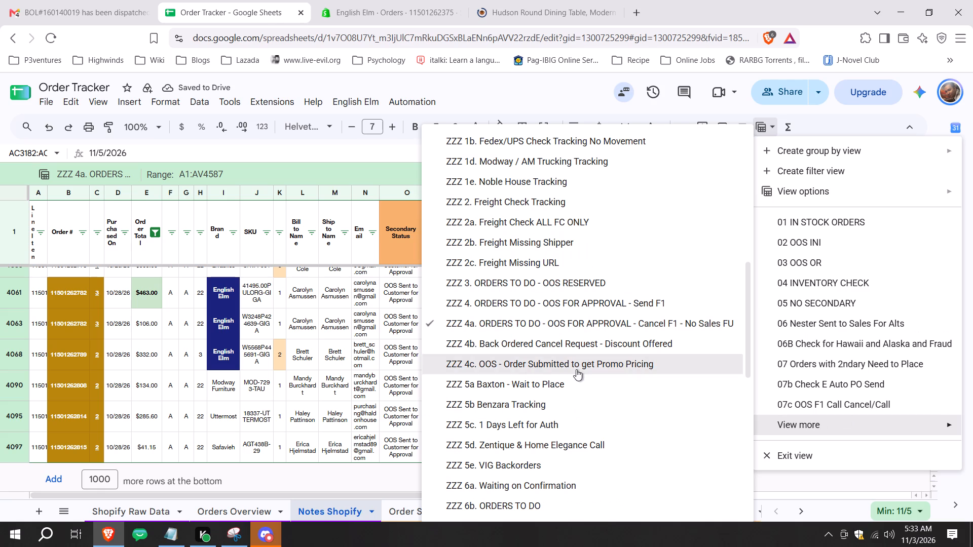
Switch to the ZZZ 5c. 1 Days Left for Auth filter view.
left_click(557, 423)
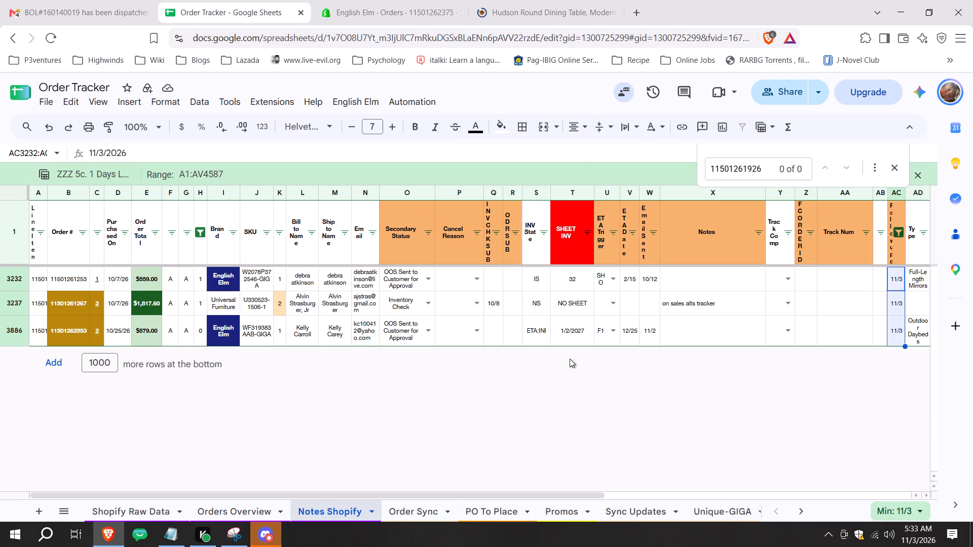
Clear the Email Sent date of the order in row 3232.
left_click(652, 284)
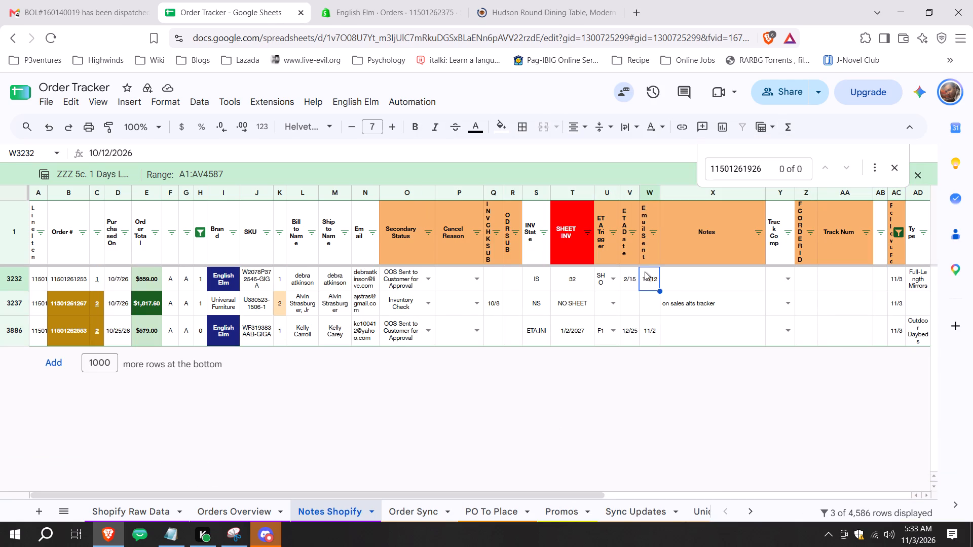
key("Delete")
Set the Cancel Reason of the order in row 3886 to WO Canceled - Authorization Expired.
left_click(476, 325)
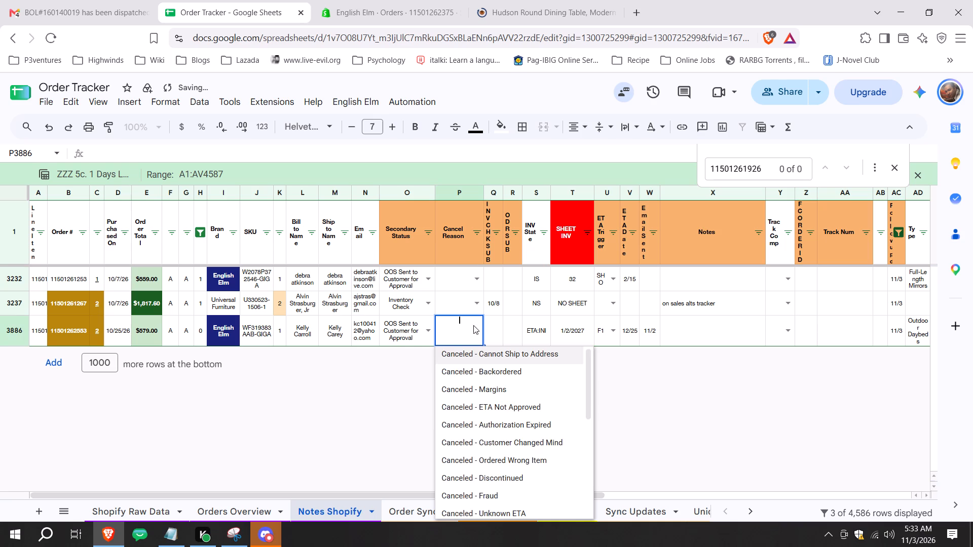
scroll(456, 361, "down", 2)
left_click(529, 387)
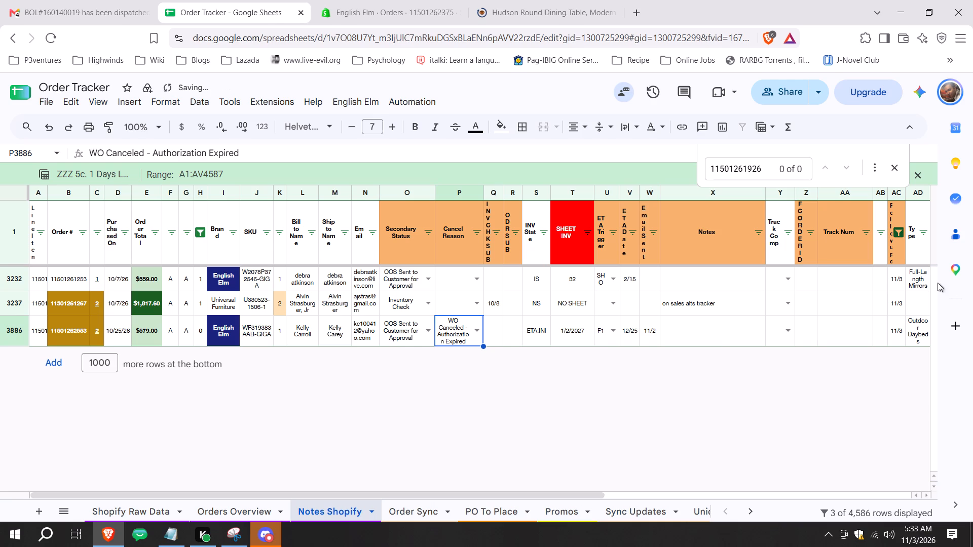
Set the column AC follow-up date to 11/4/2026 in row 3232 and extend the selection down to row 3237.
double_click(894, 278)
left_click(850, 342)
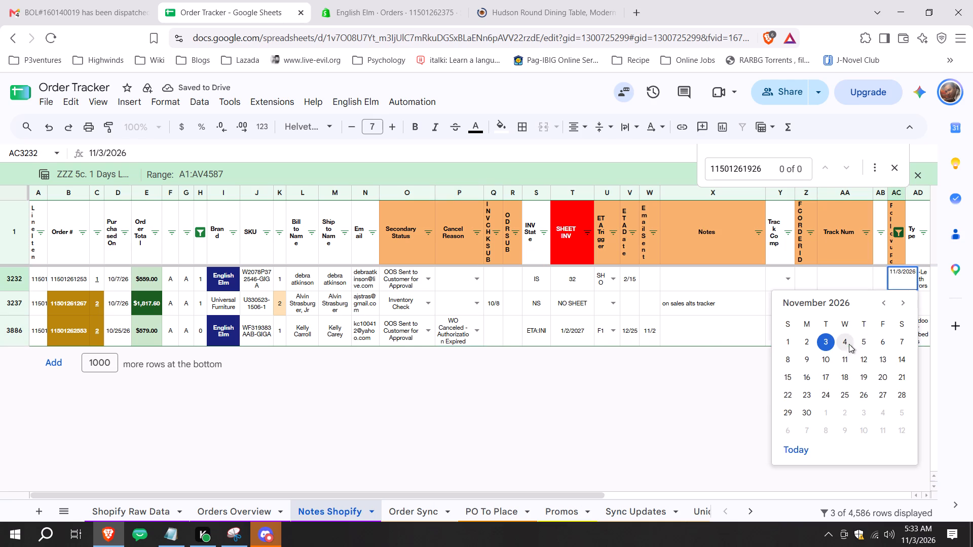
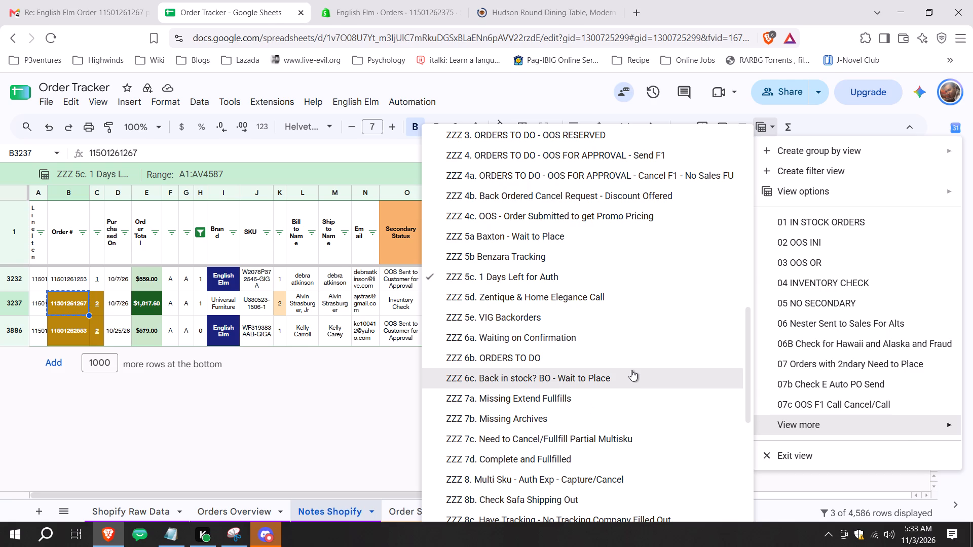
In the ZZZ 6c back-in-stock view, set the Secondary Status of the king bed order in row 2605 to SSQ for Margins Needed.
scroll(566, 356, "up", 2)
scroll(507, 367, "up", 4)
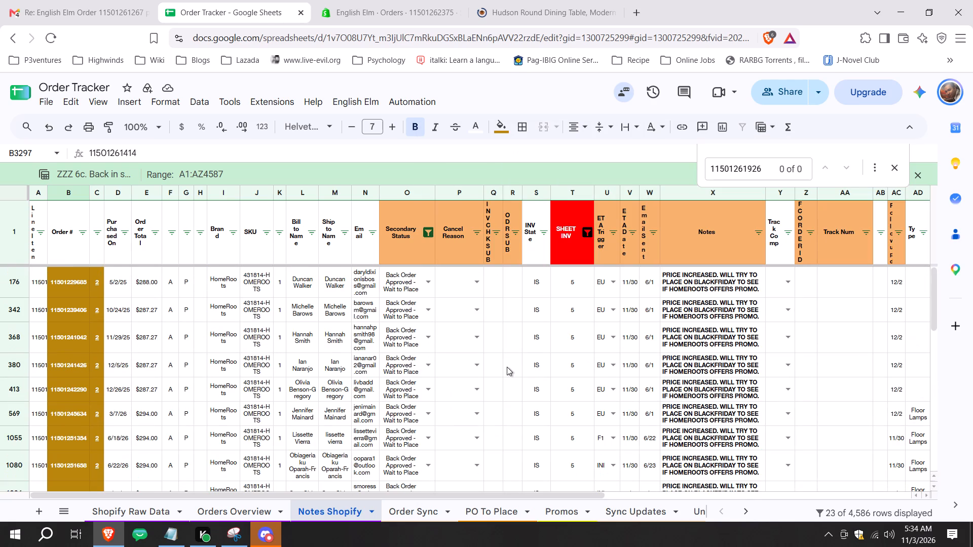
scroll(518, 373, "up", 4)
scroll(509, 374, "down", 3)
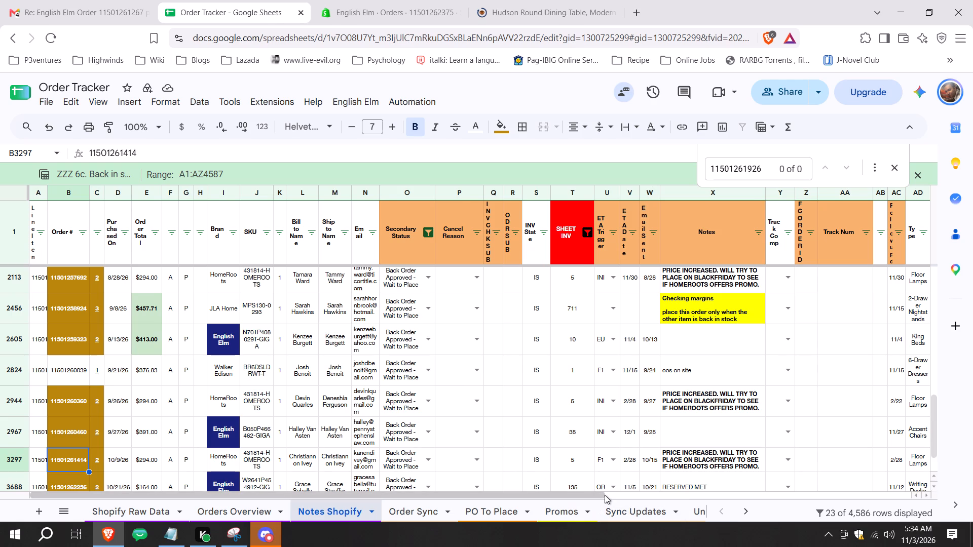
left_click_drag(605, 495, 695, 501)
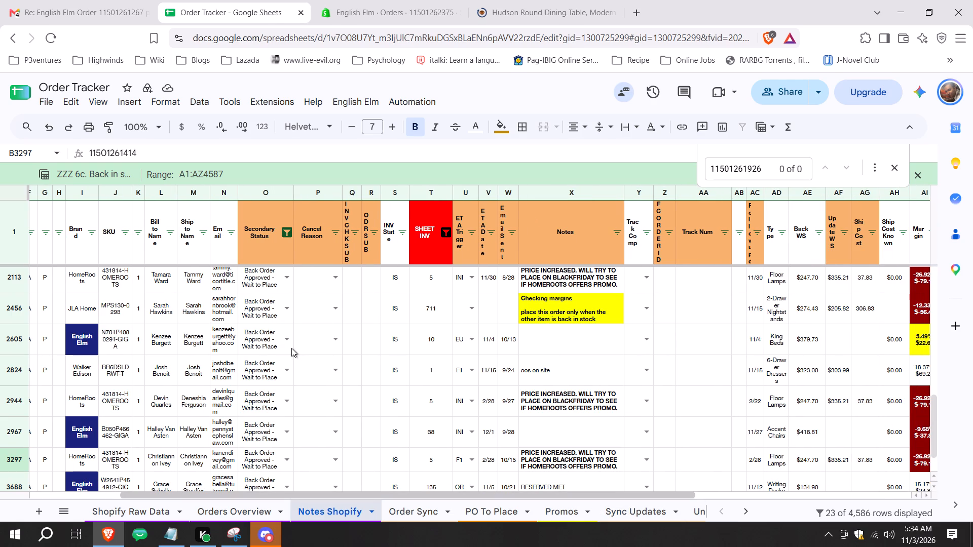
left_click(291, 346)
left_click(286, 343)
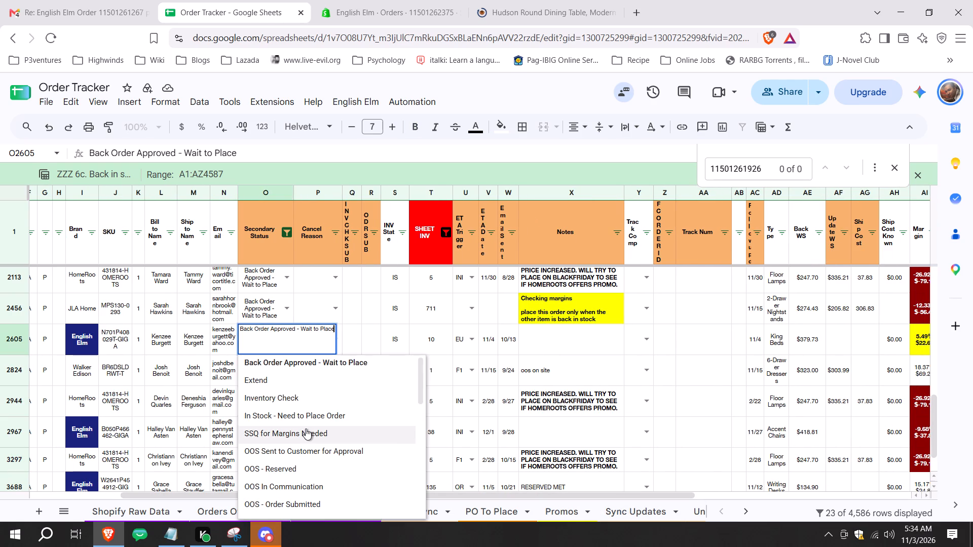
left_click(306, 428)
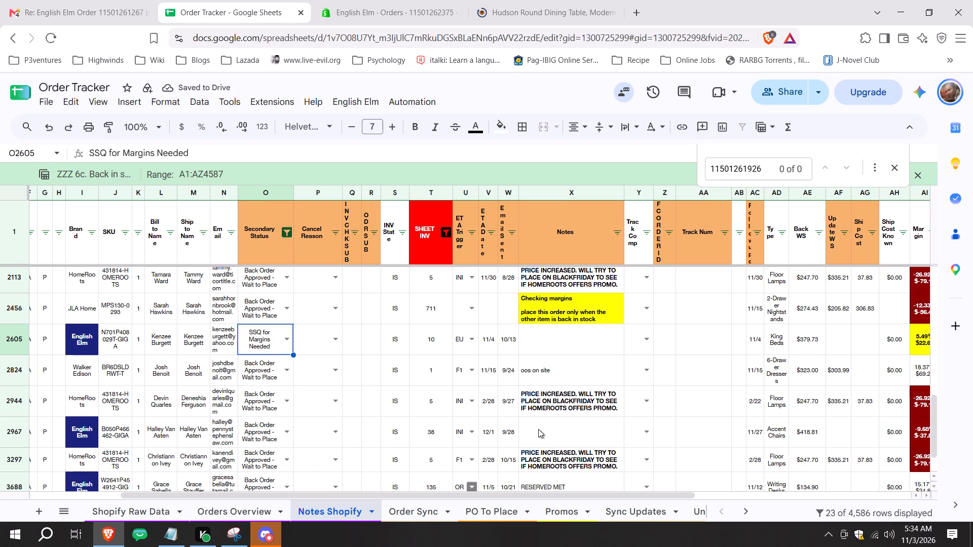
Set the Secondary Status of the RESERVED MET writing desk order in row 3688 to In Stock - Need to Place Order.
scroll(545, 411, "down", 2)
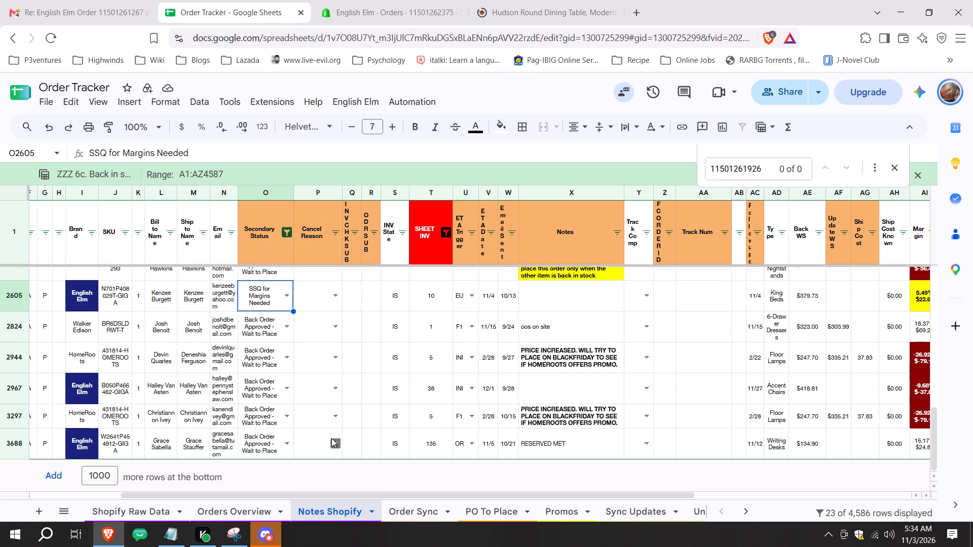
left_click(291, 443)
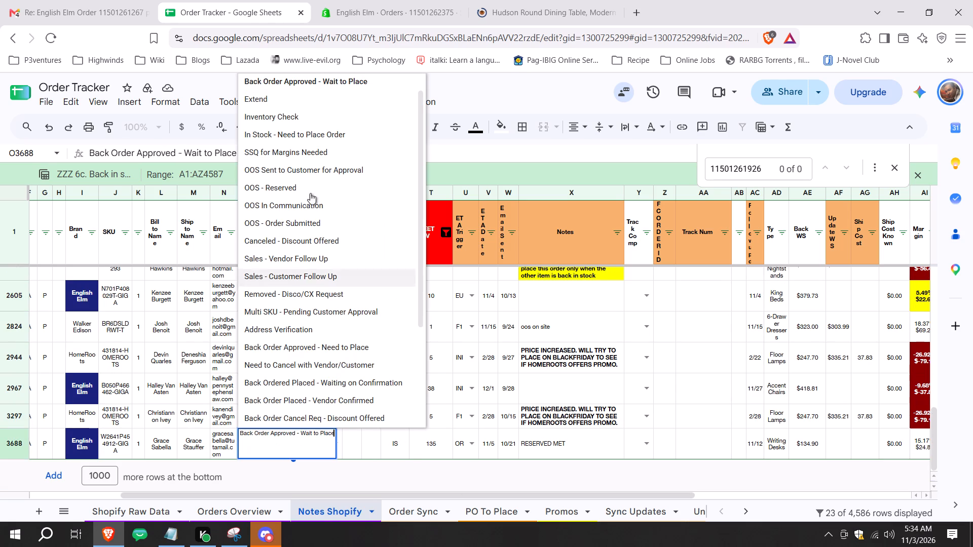
left_click(331, 144)
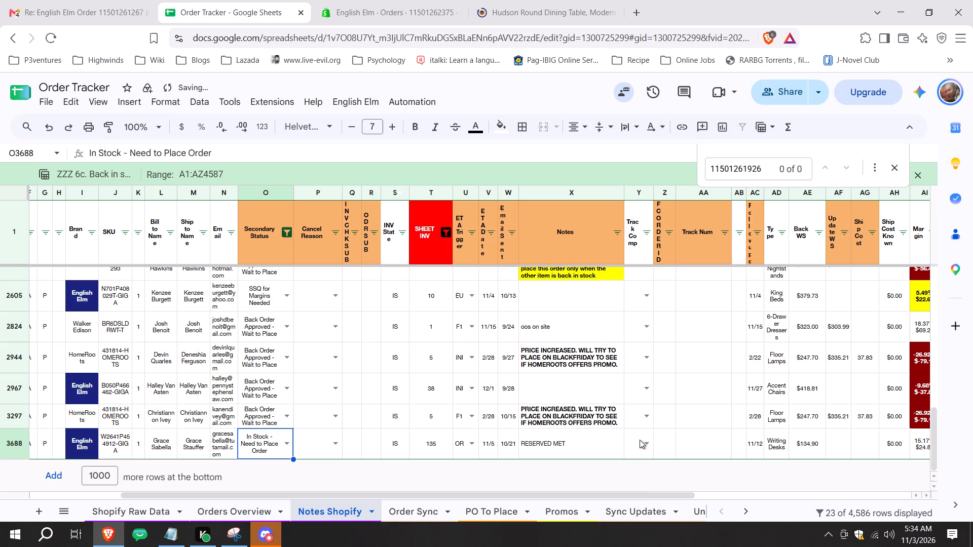
Change the Secondary Status of the king bed order in row 2605 to In Stock - Need to Place Order.
left_click(640, 497)
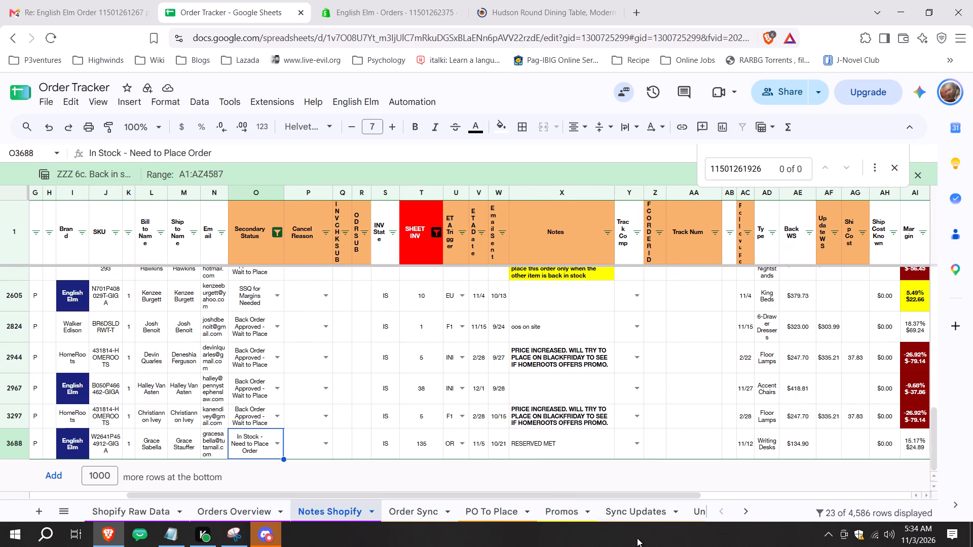
left_click(277, 306)
left_click(277, 302)
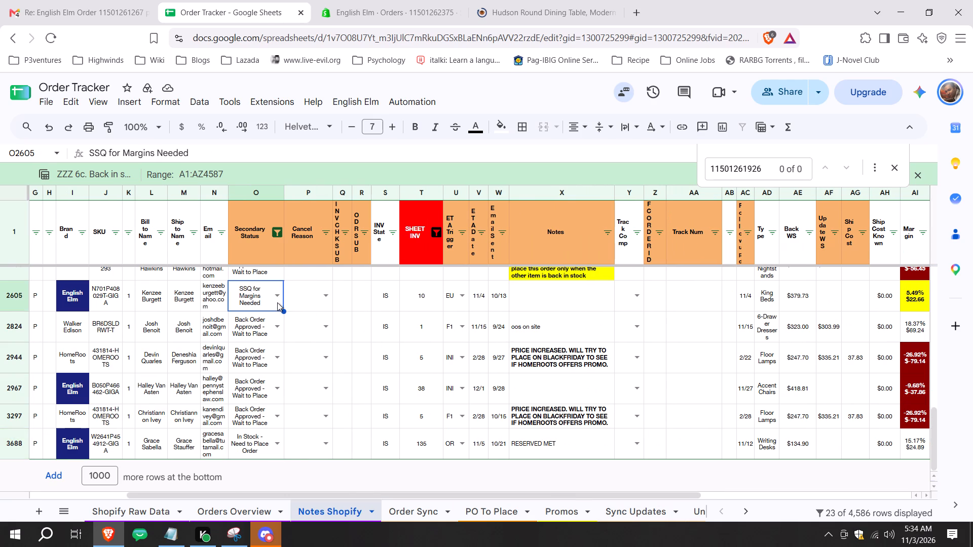
left_click(277, 299)
left_click(288, 365)
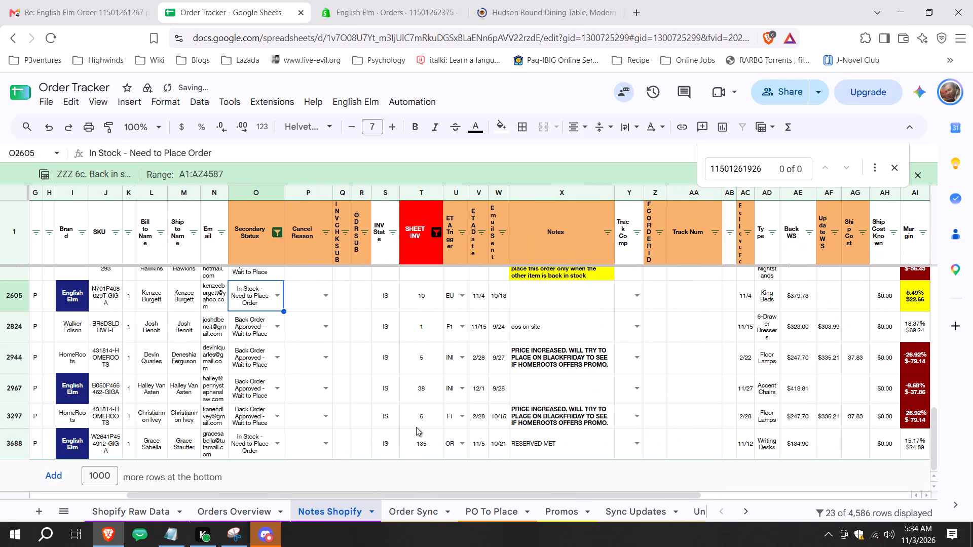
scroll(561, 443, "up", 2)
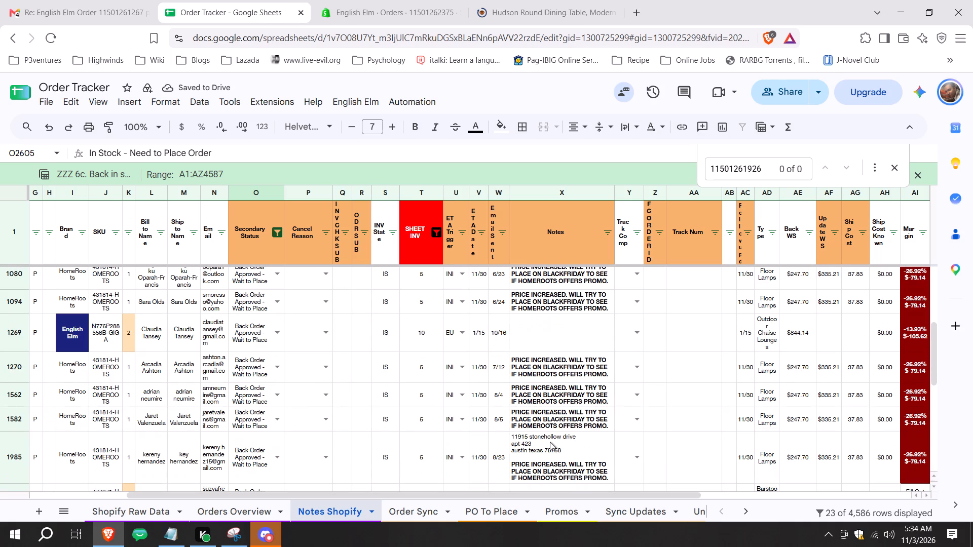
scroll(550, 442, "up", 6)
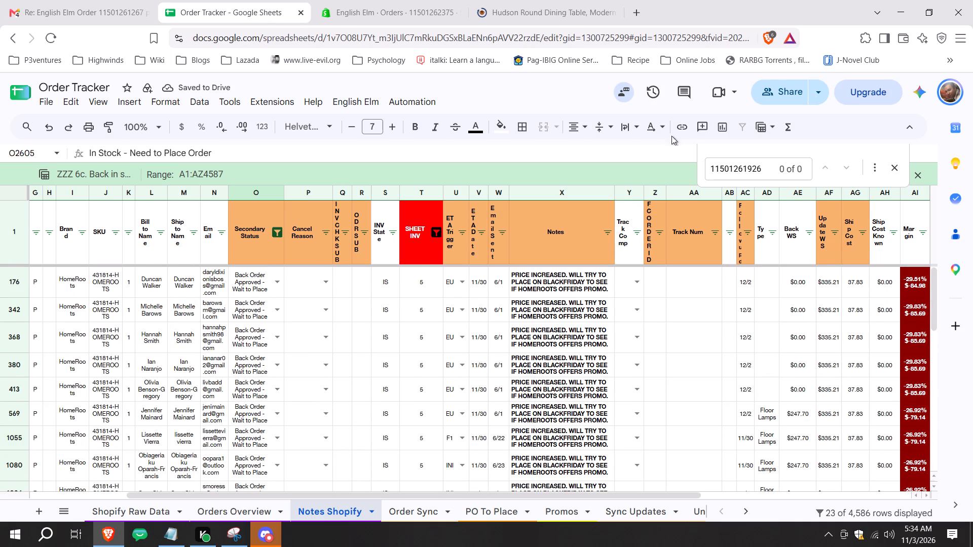
Switch the Notes Shopify sheet to the saved filter view ZZZ 9z. Chris' Custom Filter.
left_click(755, 130)
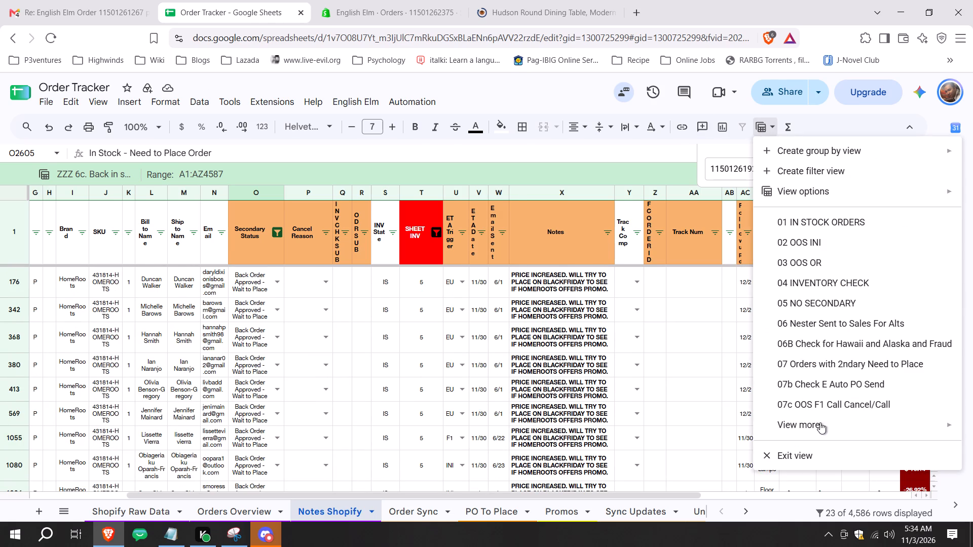
scroll(662, 272, "down", 3)
scroll(618, 250, "down", 3)
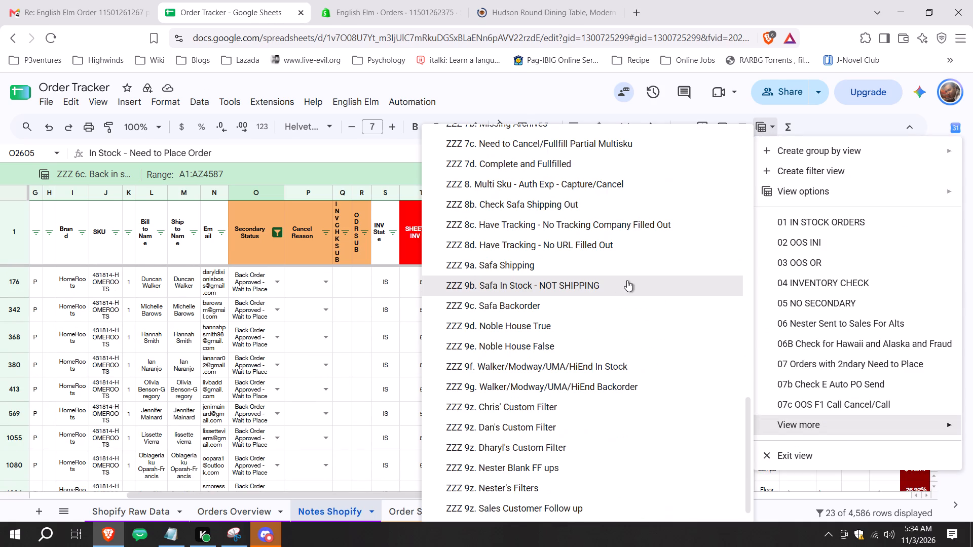
scroll(627, 280, "down", 3)
scroll(627, 273, "up", 3)
scroll(612, 309, "down", 2)
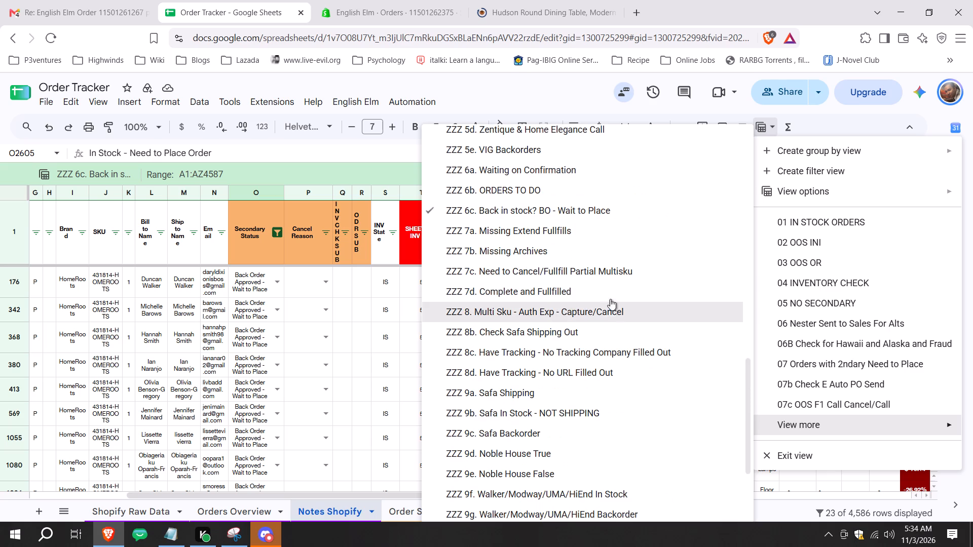
scroll(590, 201, "up", 1)
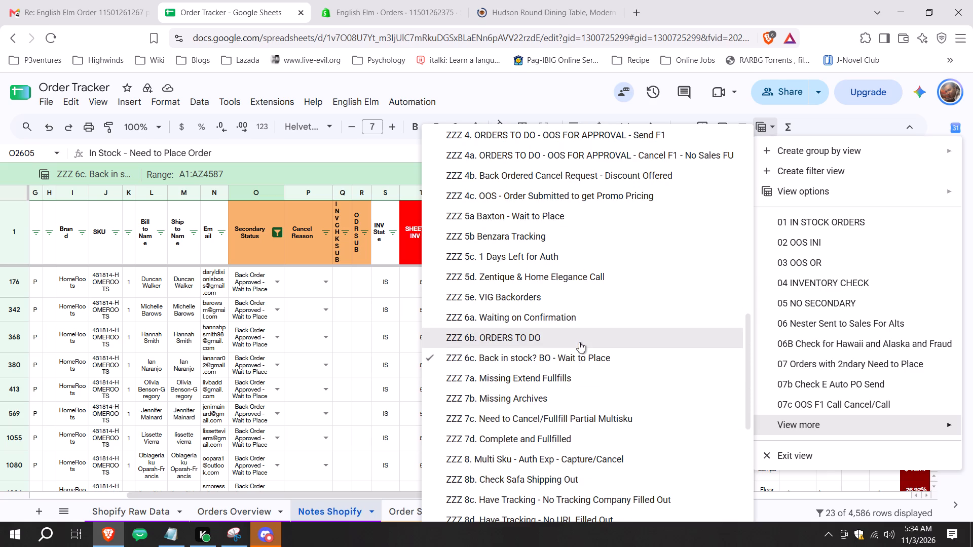
scroll(587, 329, "down", 3)
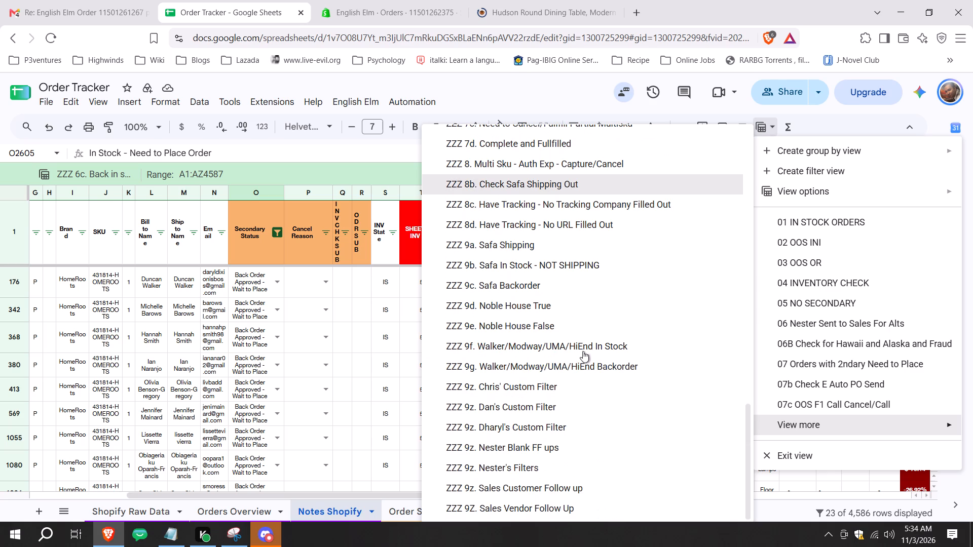